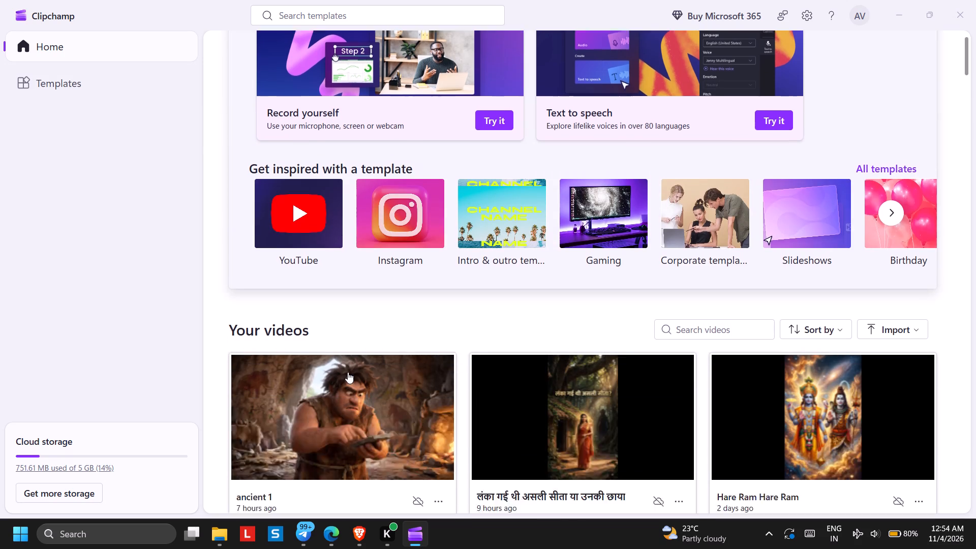
click(348, 373)
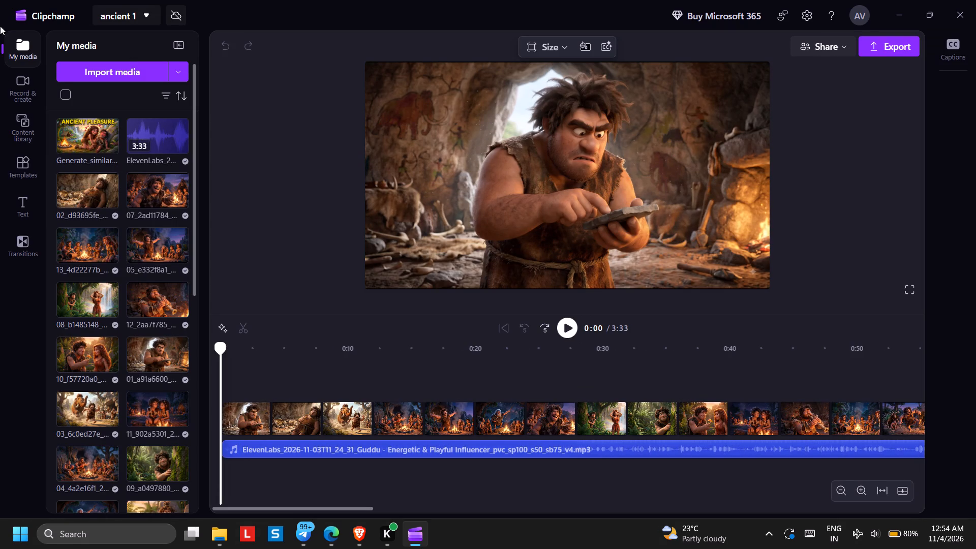
Remove all existing media from the "ancient 1" project.
click(65, 90)
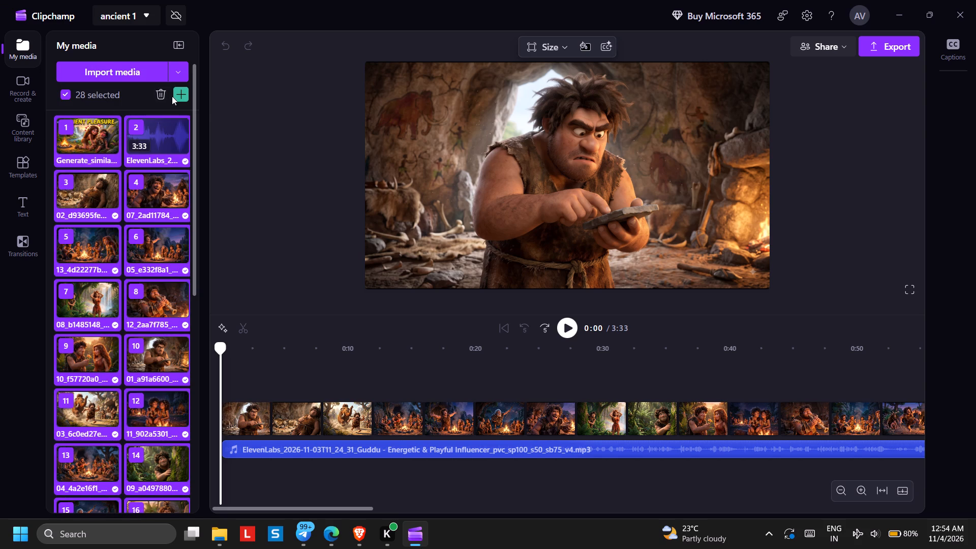
click(165, 96)
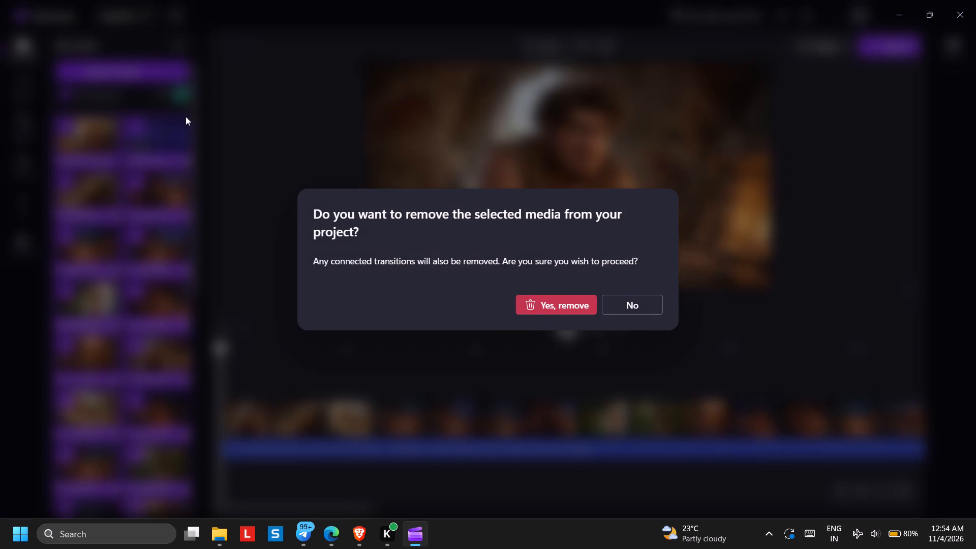
click(556, 305)
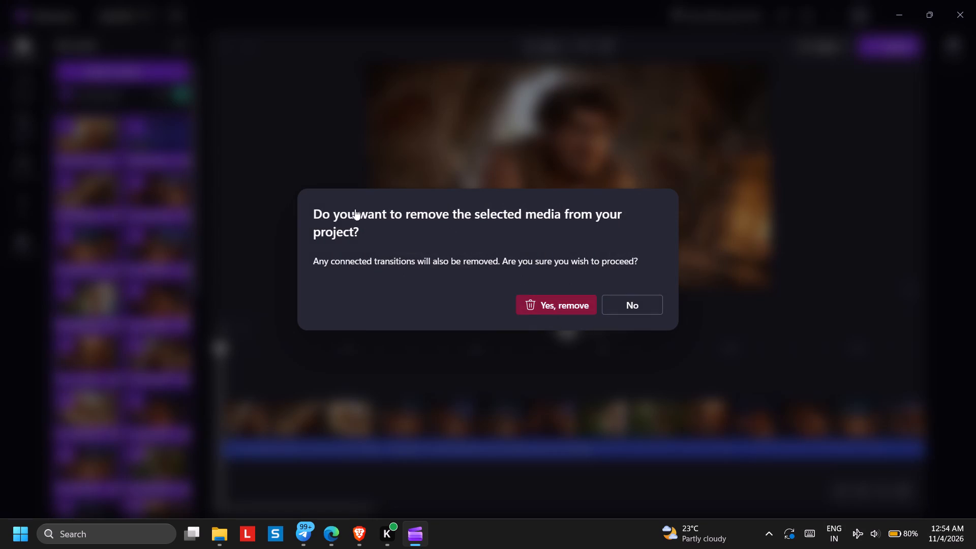
Import all files from the "ancient 1" folder in Documents > microprocessor ekeeda into the project media.
click(57, 78)
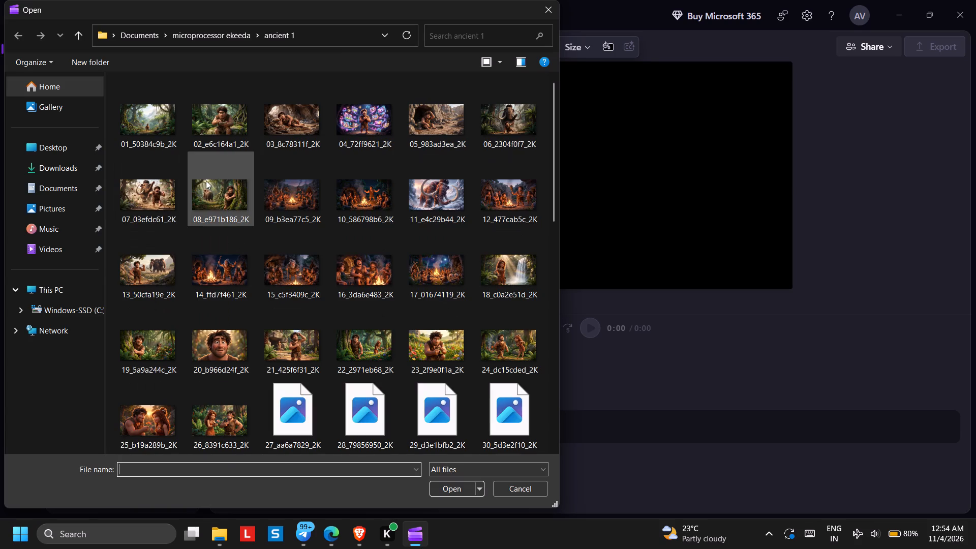
scroll(227, 218, down, 4)
scroll(227, 219, up, 5)
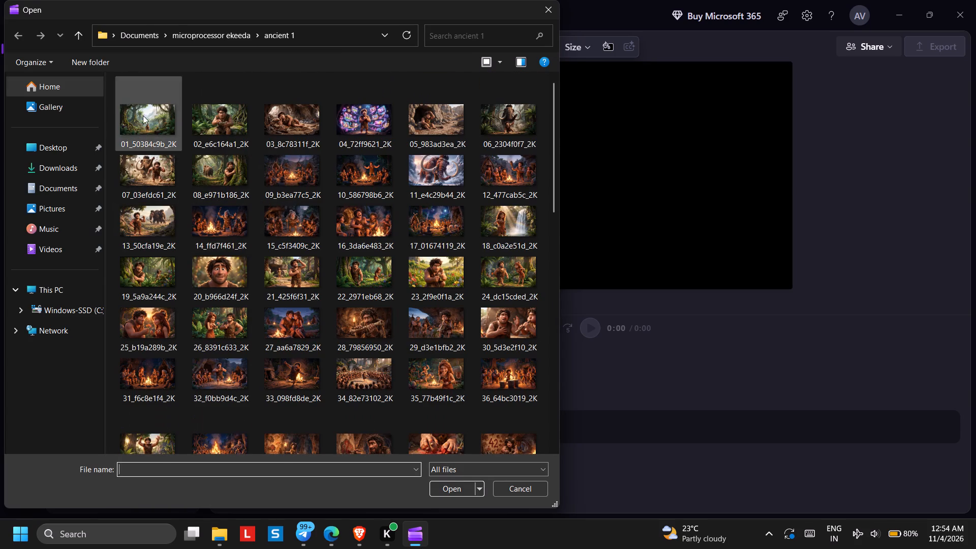
drag(111, 83, 537, 540)
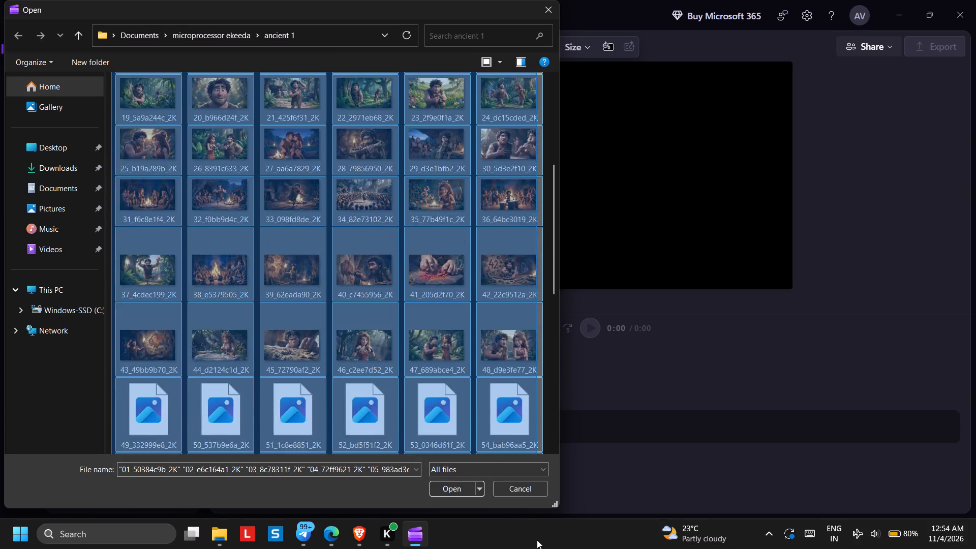
drag(537, 540, 523, 548)
click(451, 492)
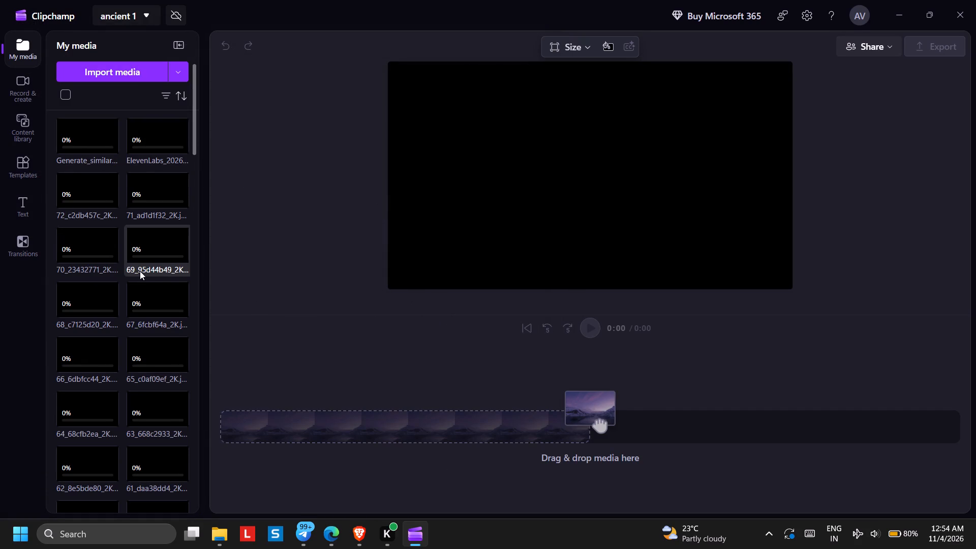
Sort the project media by name.
click(180, 103)
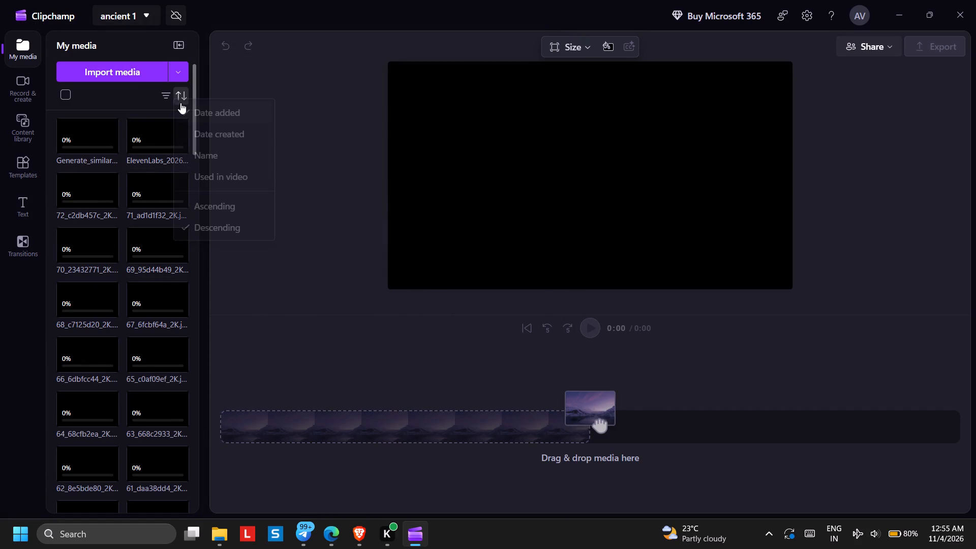
click(207, 156)
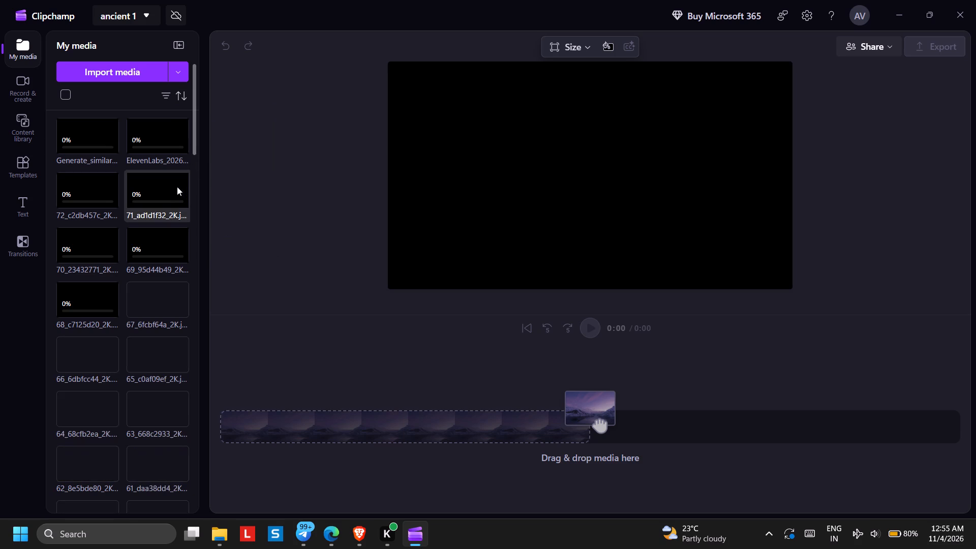
Add the ElevenLabs voiceover audio to the timeline and return the playhead to the start.
drag(201, 229, 204, 229)
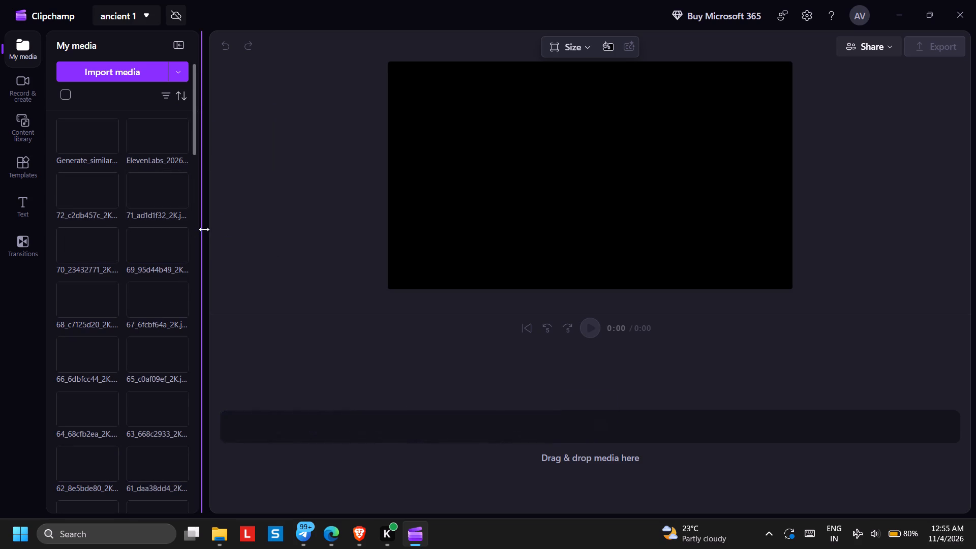
drag(204, 229, 361, 242)
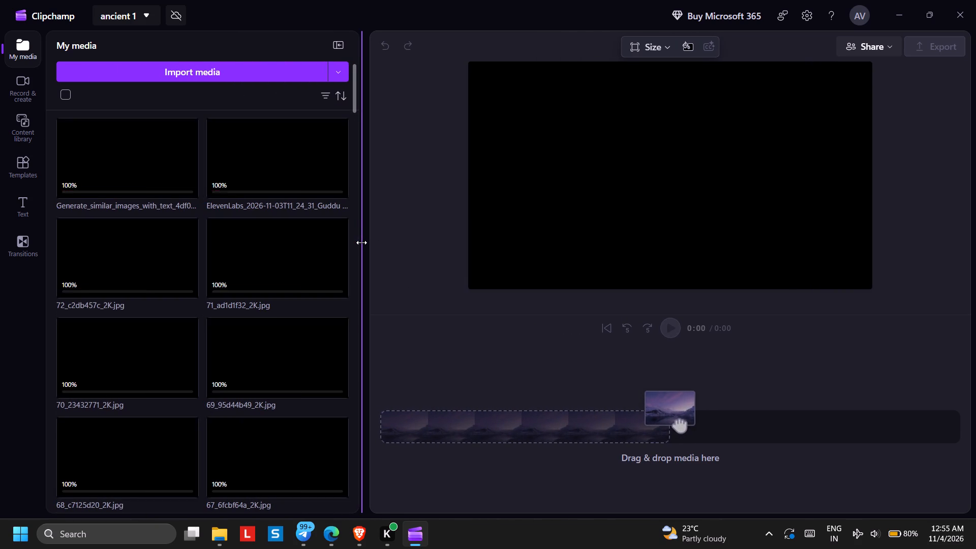
click(336, 189)
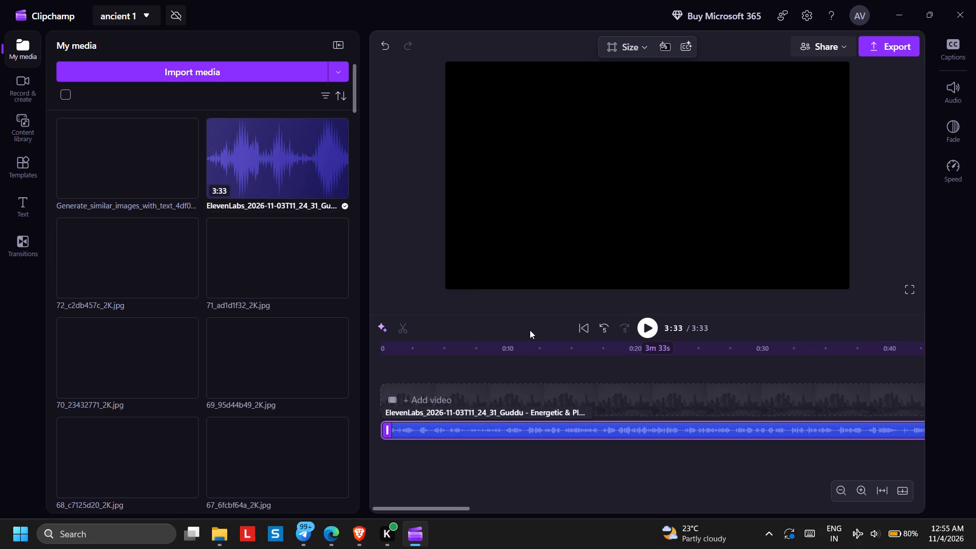
click(573, 330)
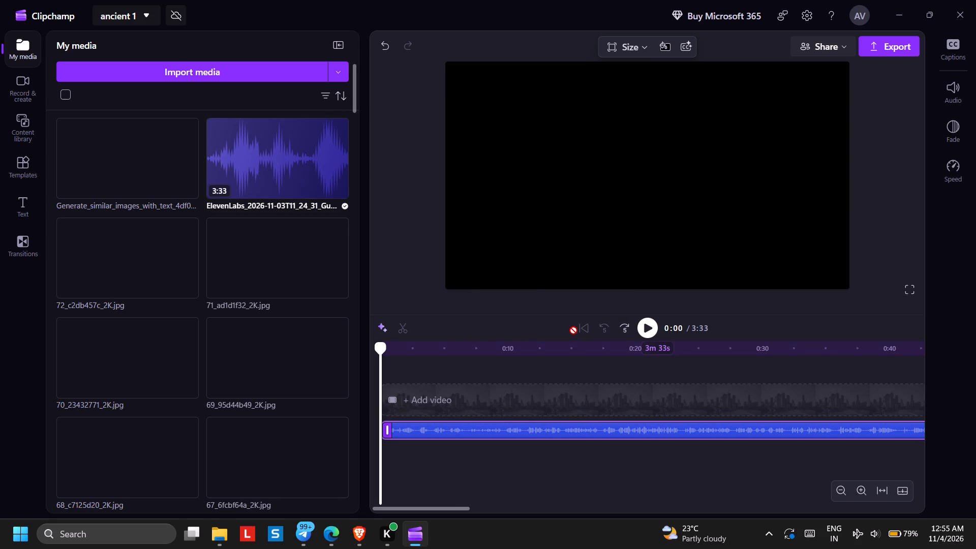
Add images 01 to 05 to the timeline in numerical order, starting at 0:00 above the voiceover.
scroll(248, 287, down, 12)
scroll(248, 287, down, 10)
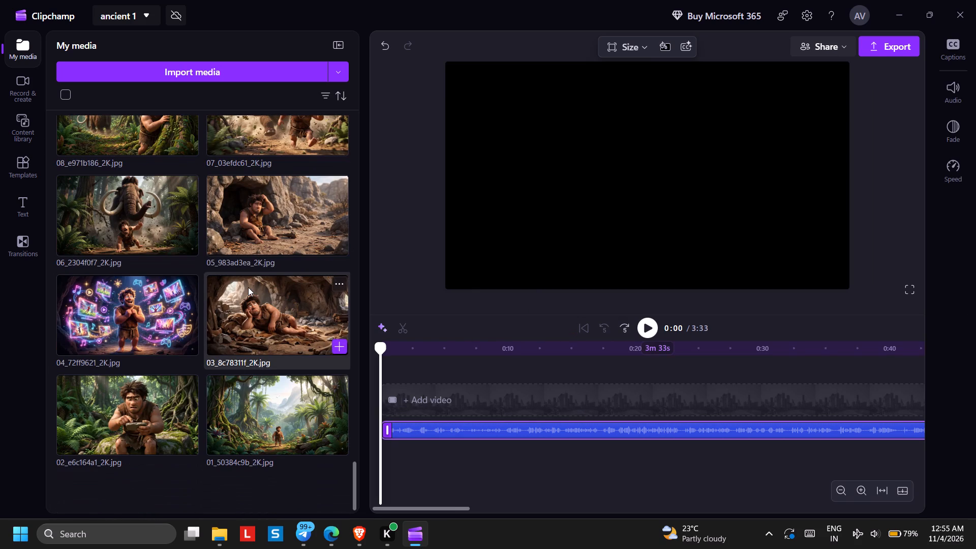
scroll(248, 287, down, 20)
scroll(248, 287, down, 3)
drag(361, 232, 243, 244)
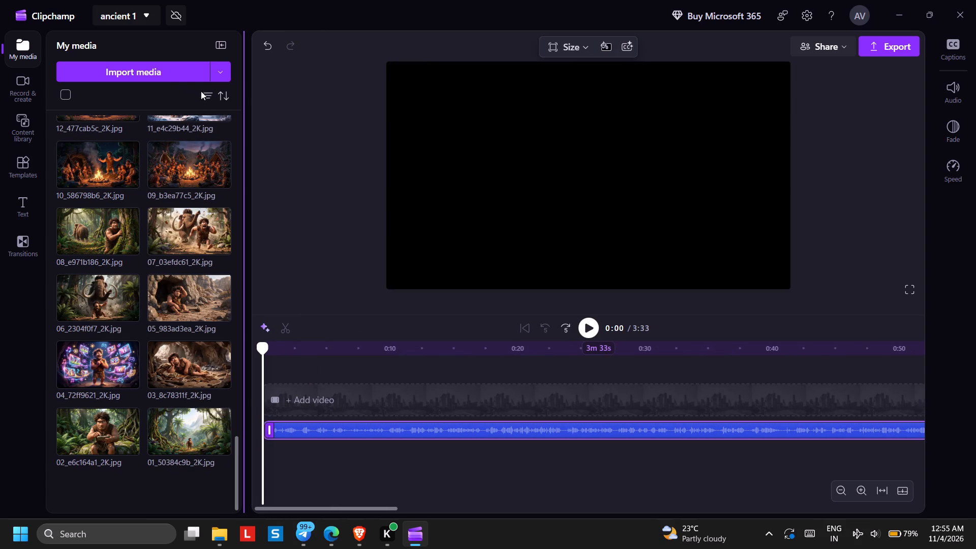
click(208, 93)
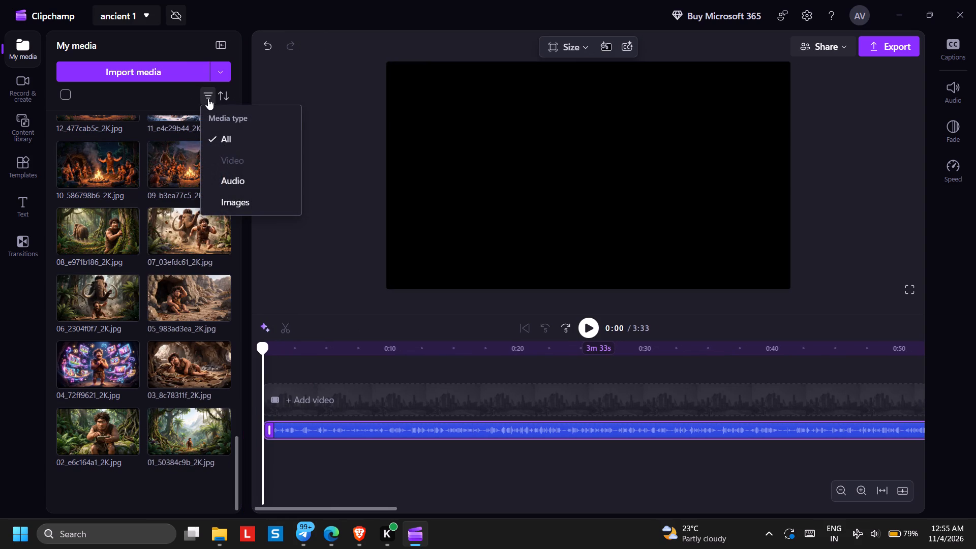
click(207, 97)
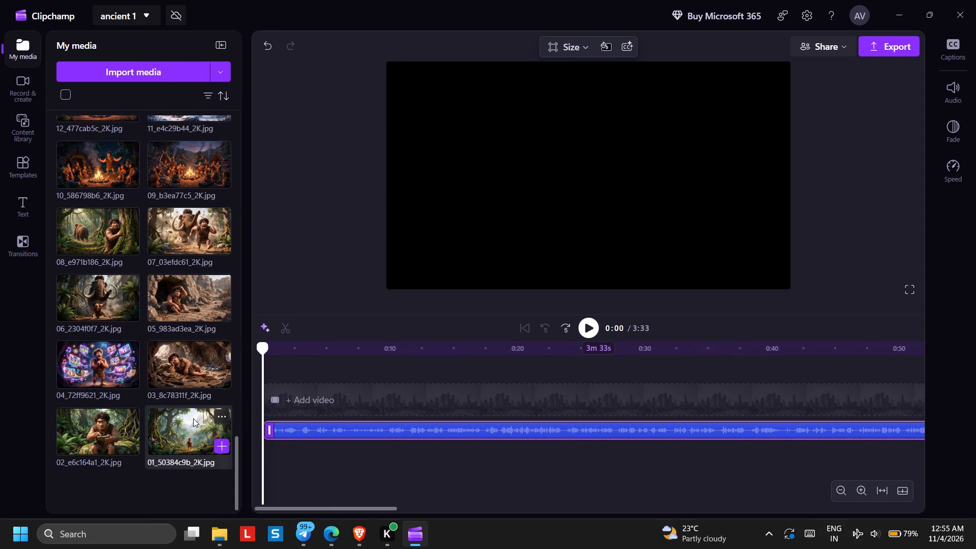
click(219, 441)
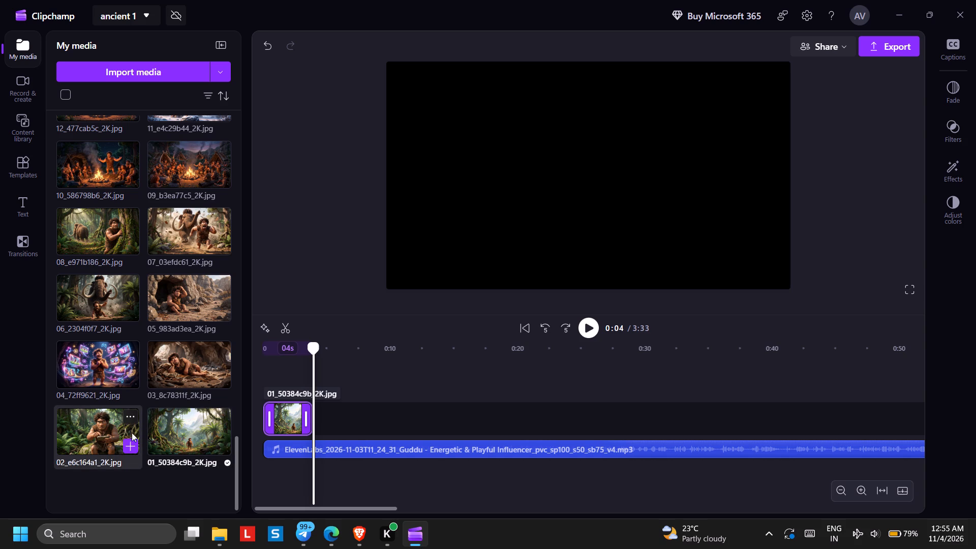
click(132, 441)
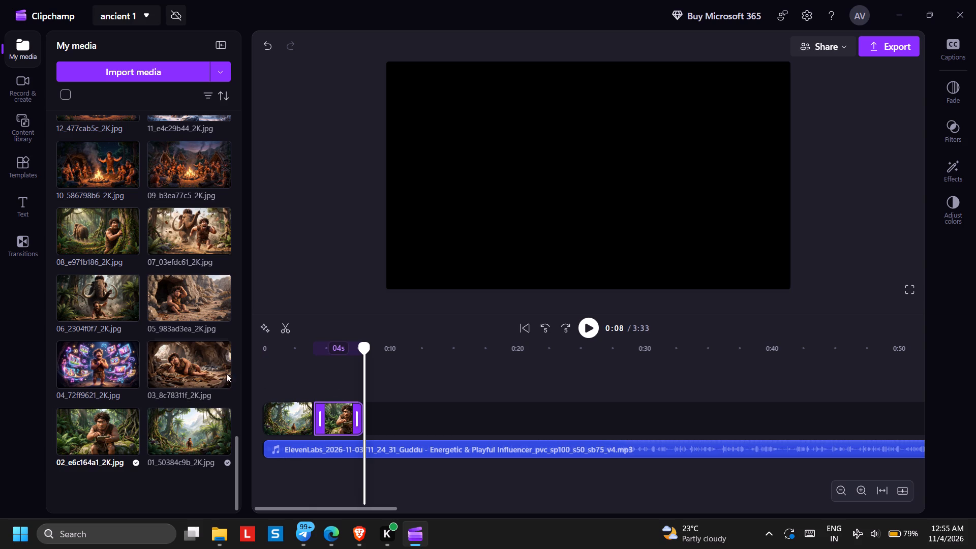
click(223, 375)
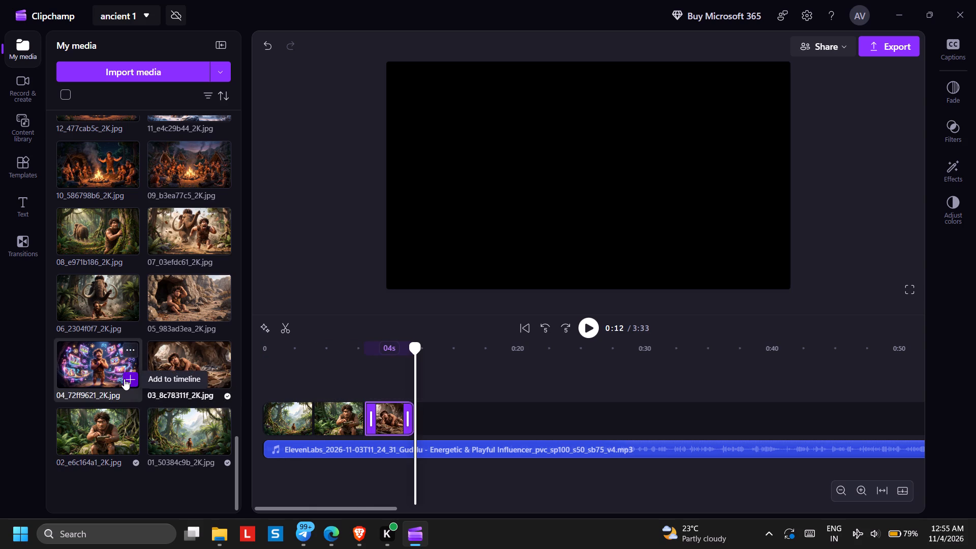
click(124, 379)
click(221, 309)
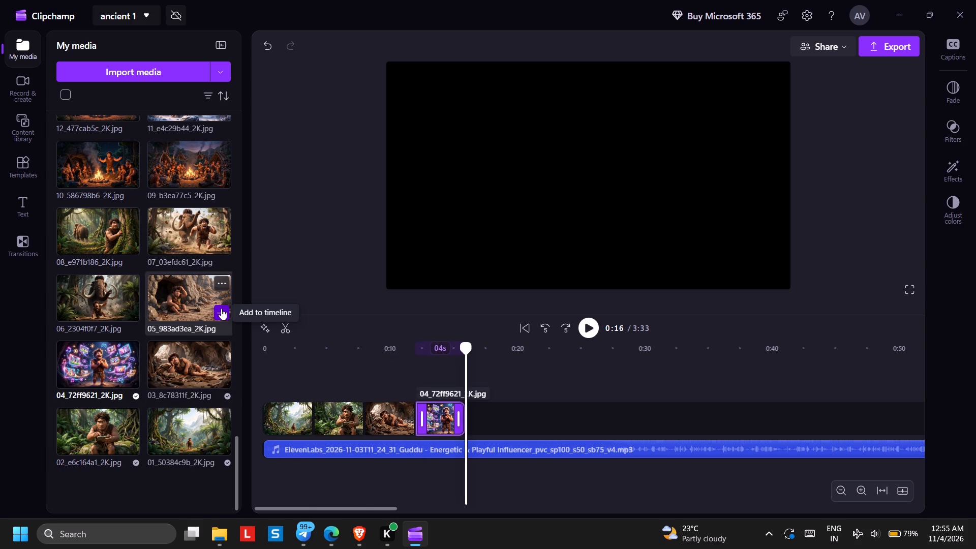
Append images 06 to 10 to the timeline in numerical order after image 05.
click(128, 314)
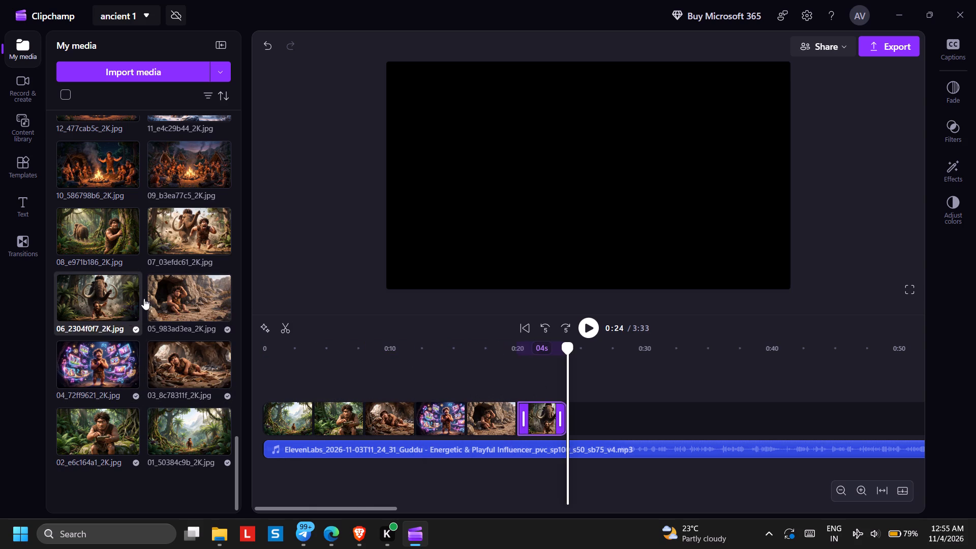
click(221, 241)
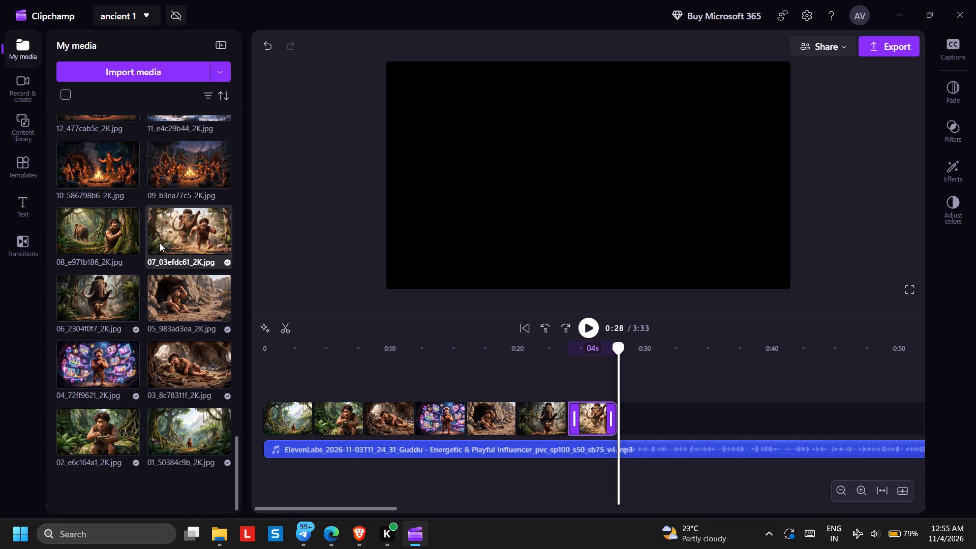
click(130, 243)
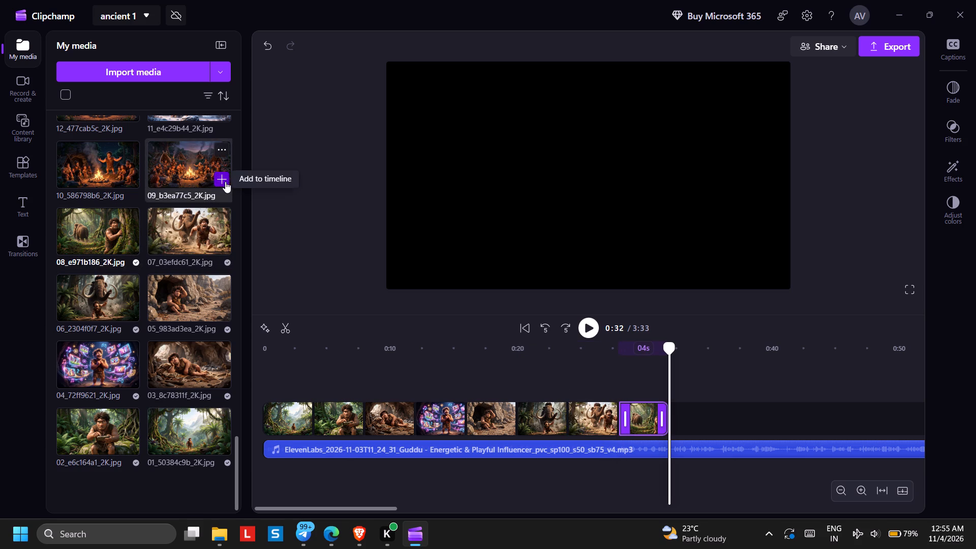
click(223, 175)
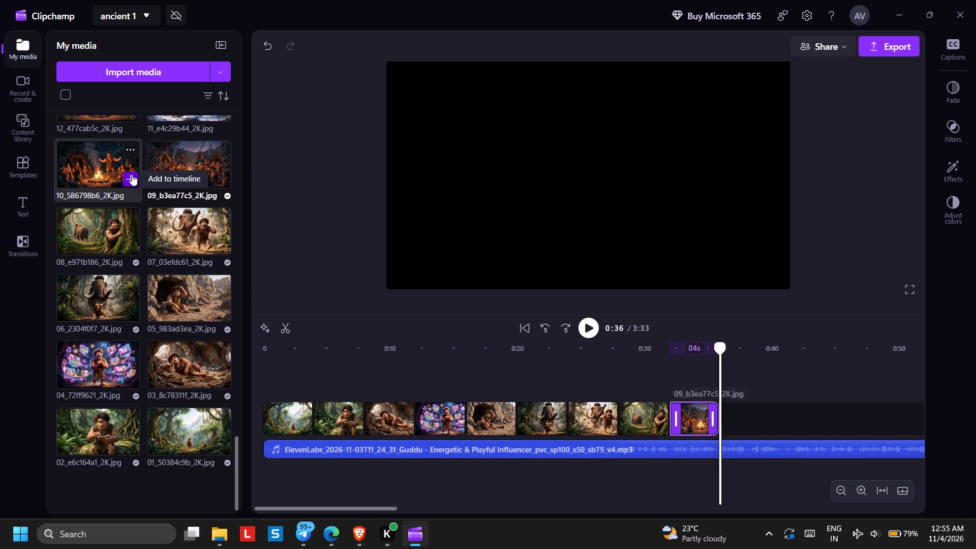
click(132, 174)
Append images 11 to 14 to the timeline in numerical order after image 10.
scroll(169, 170, up, 1)
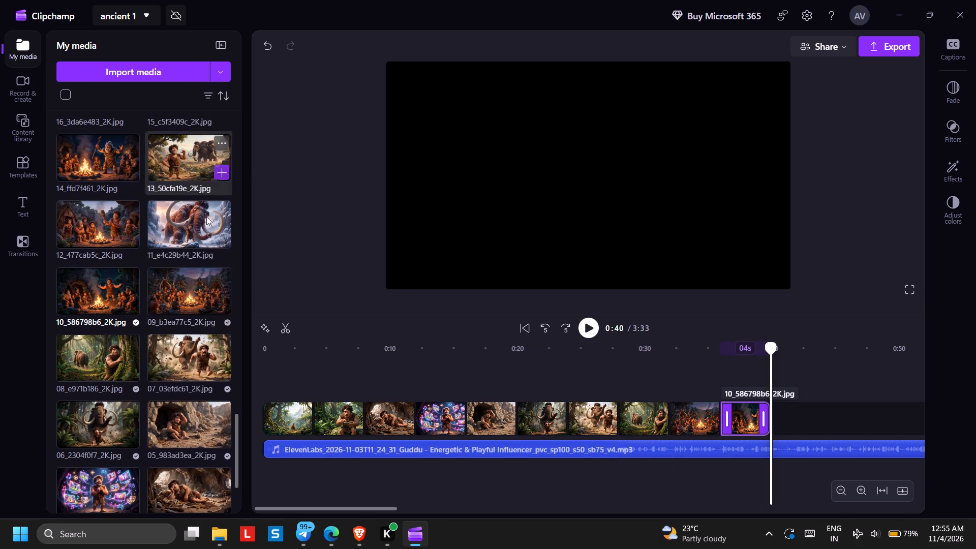
click(218, 236)
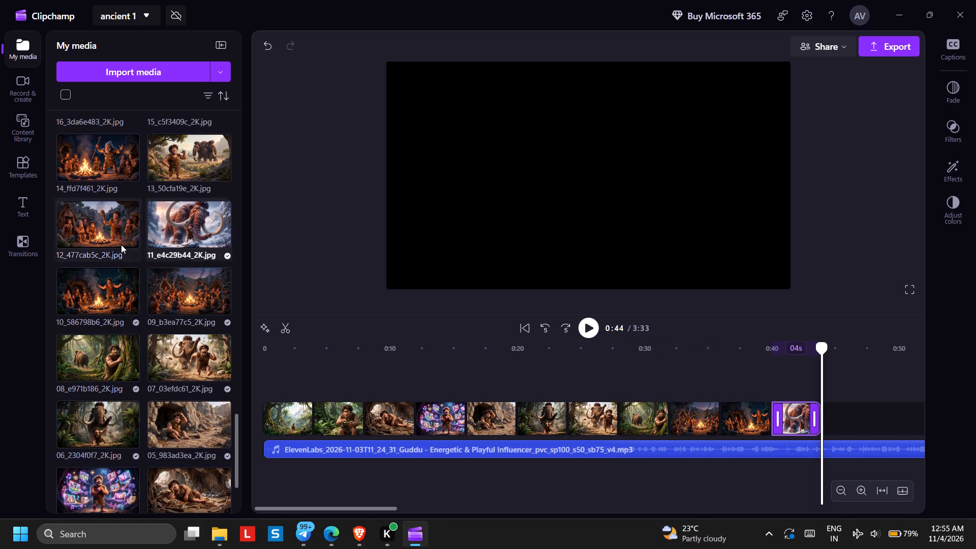
click(126, 239)
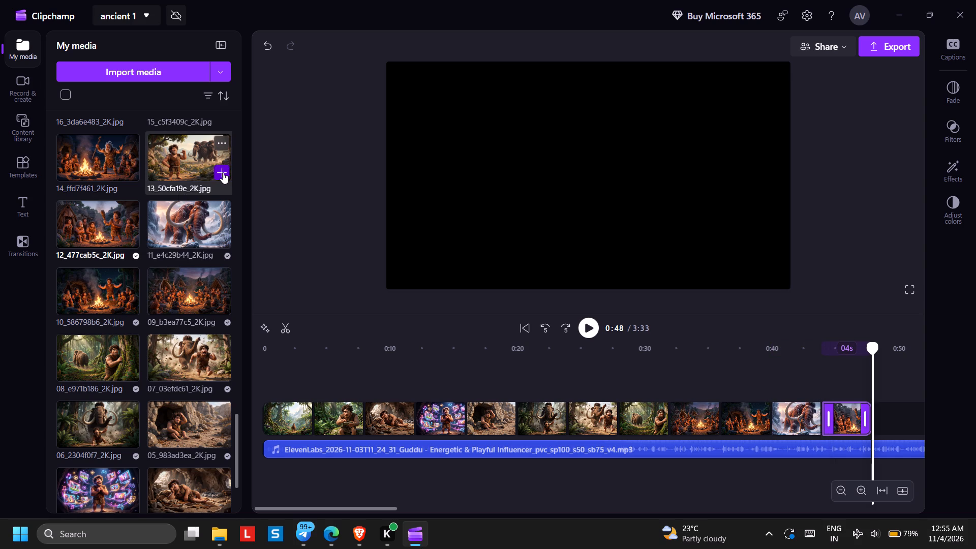
click(223, 172)
click(133, 172)
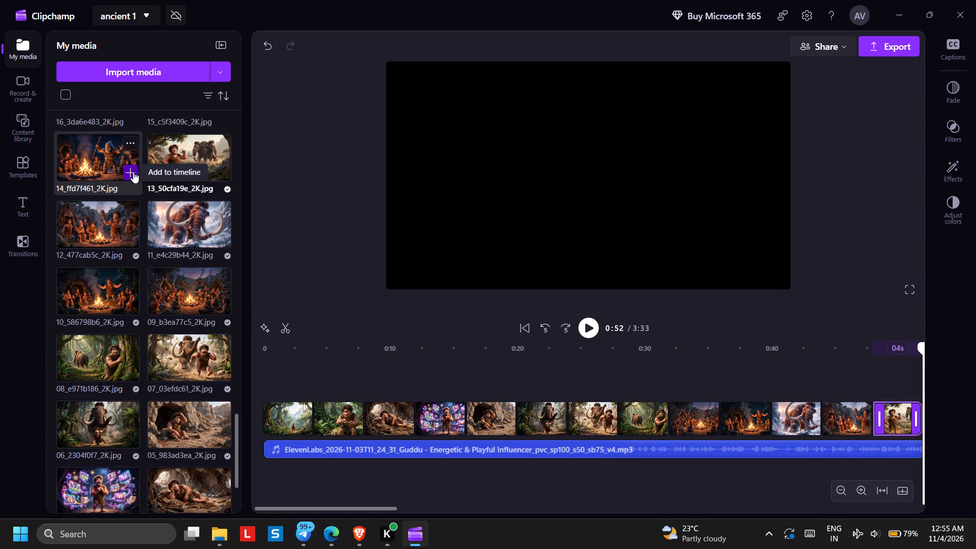
Append images 15 to 22 to the timeline in numerical order after image 14.
scroll(174, 222, up, 2)
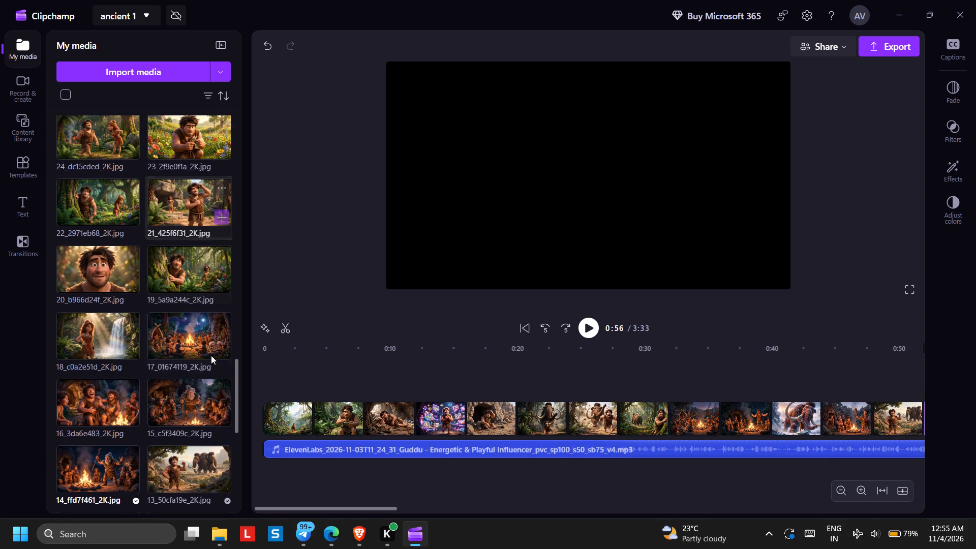
click(223, 416)
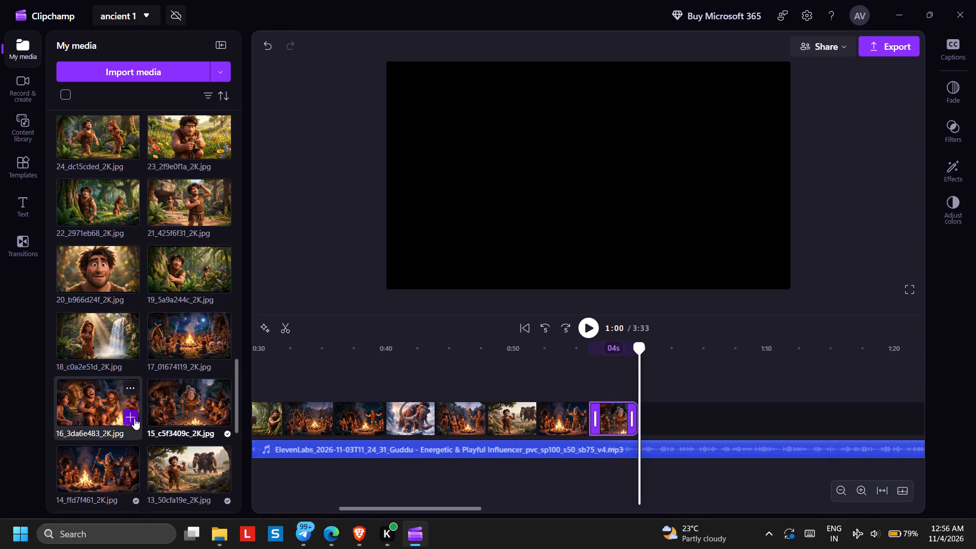
click(134, 418)
click(219, 347)
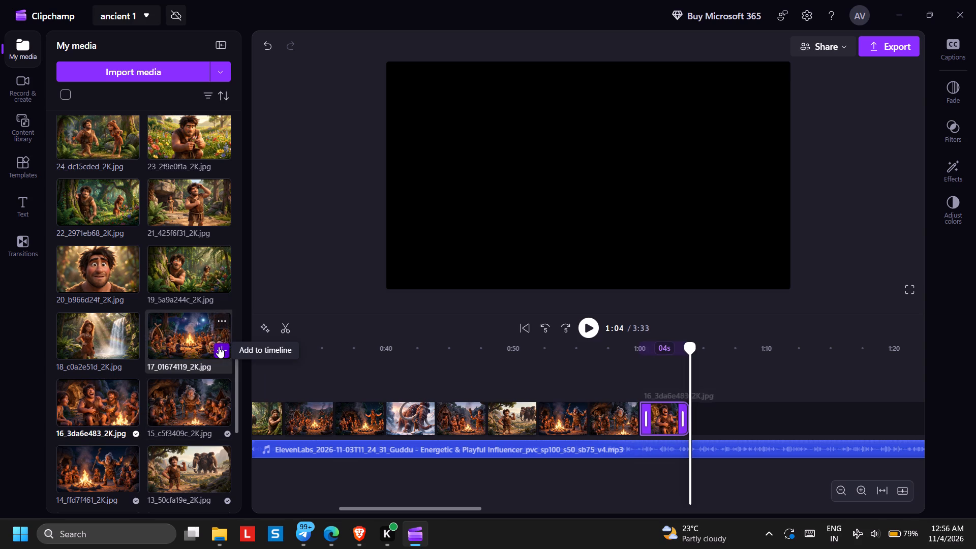
click(133, 354)
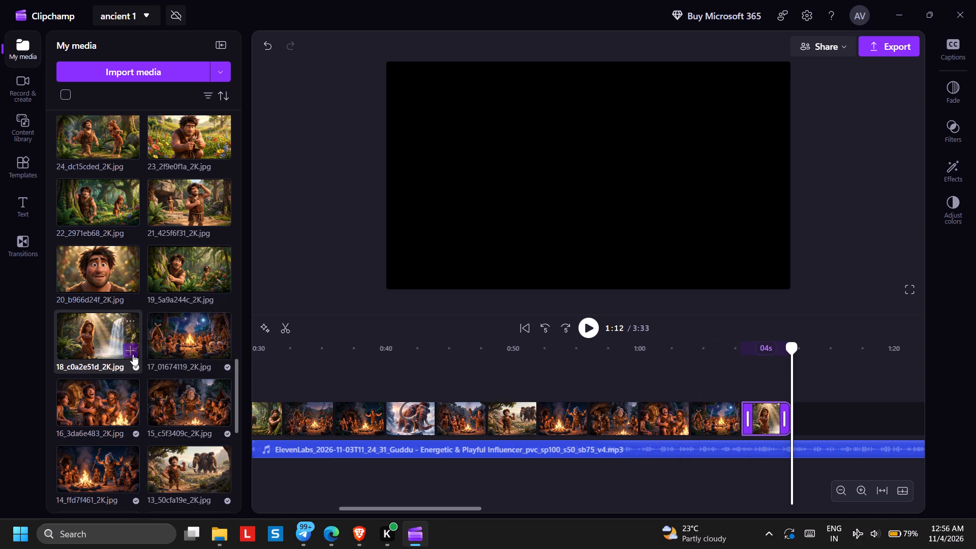
click(213, 284)
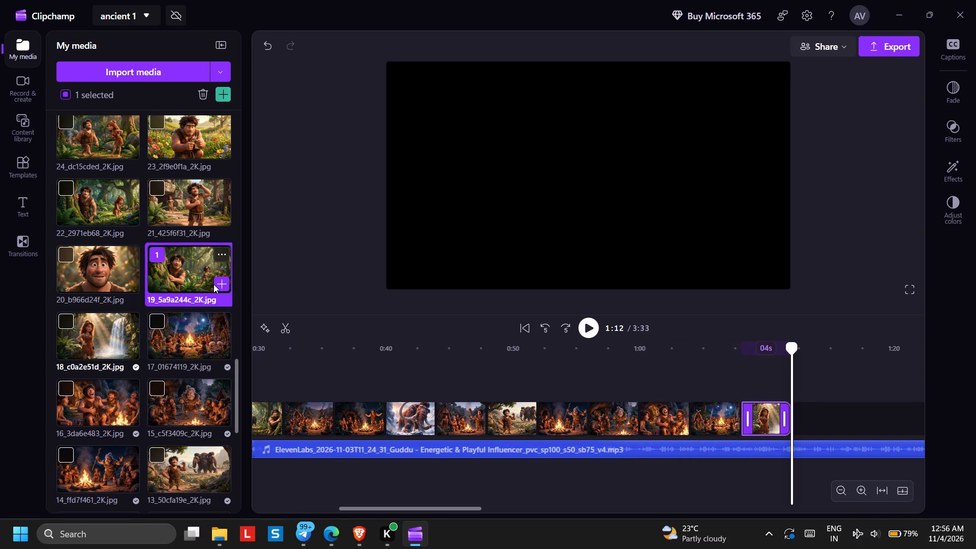
click(219, 284)
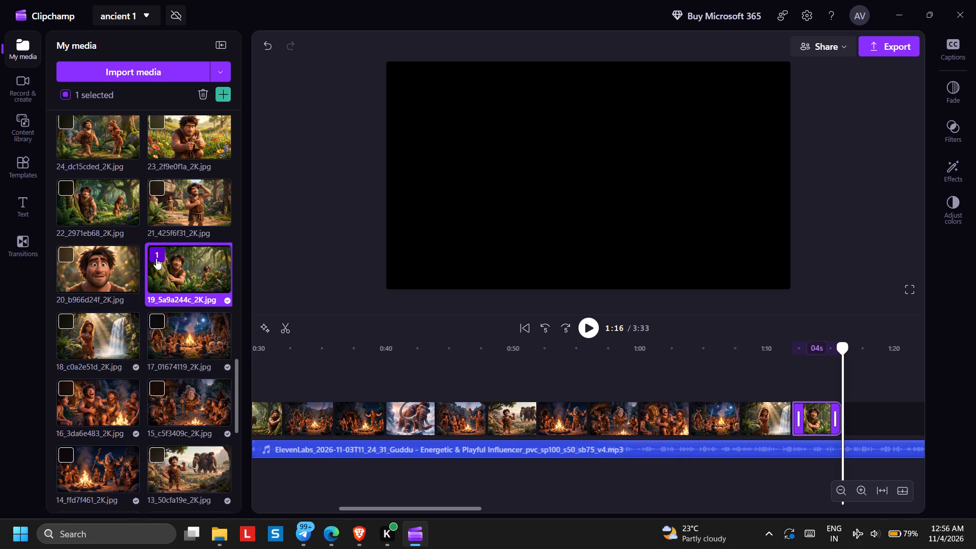
click(154, 256)
click(130, 285)
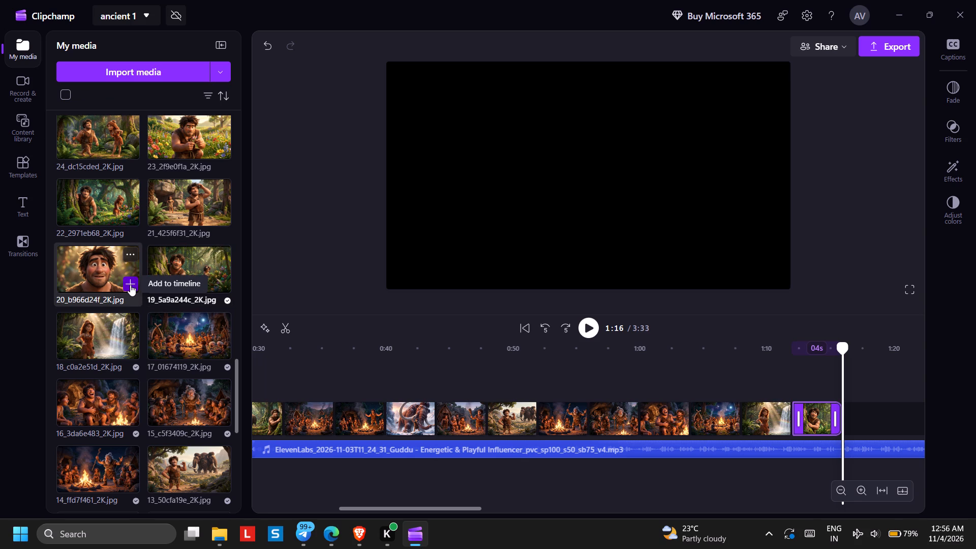
click(221, 210)
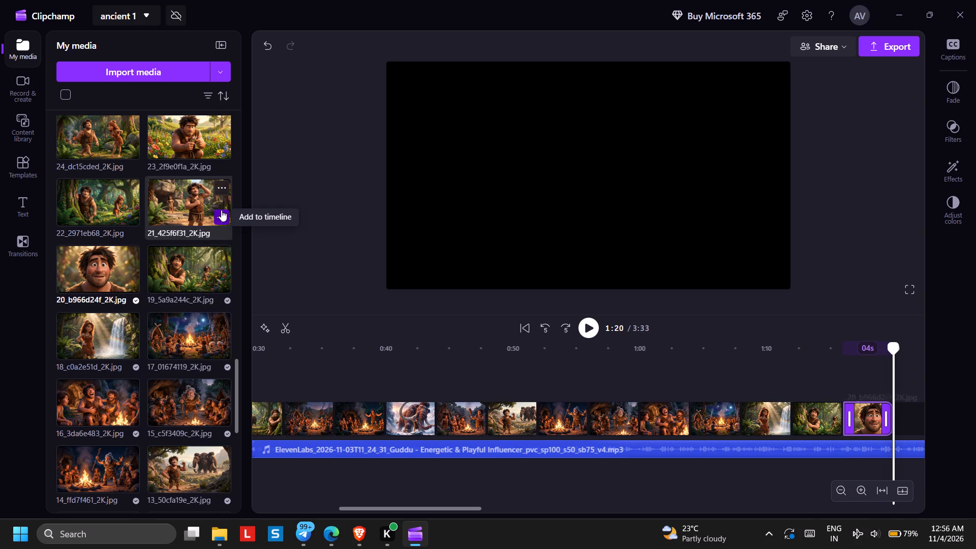
click(133, 213)
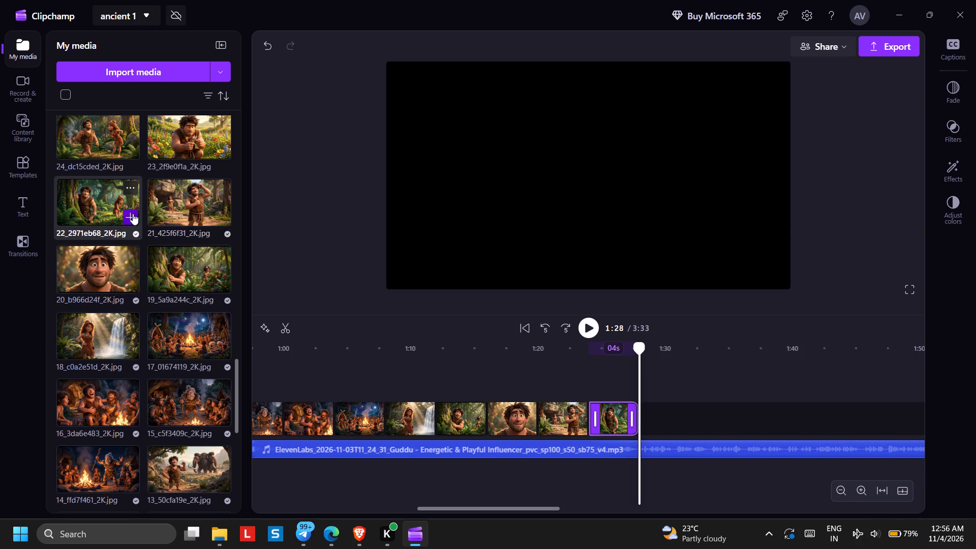
Append images 23 to 28 to the timeline in numerical order after image 22.
scroll(171, 204, up, 1)
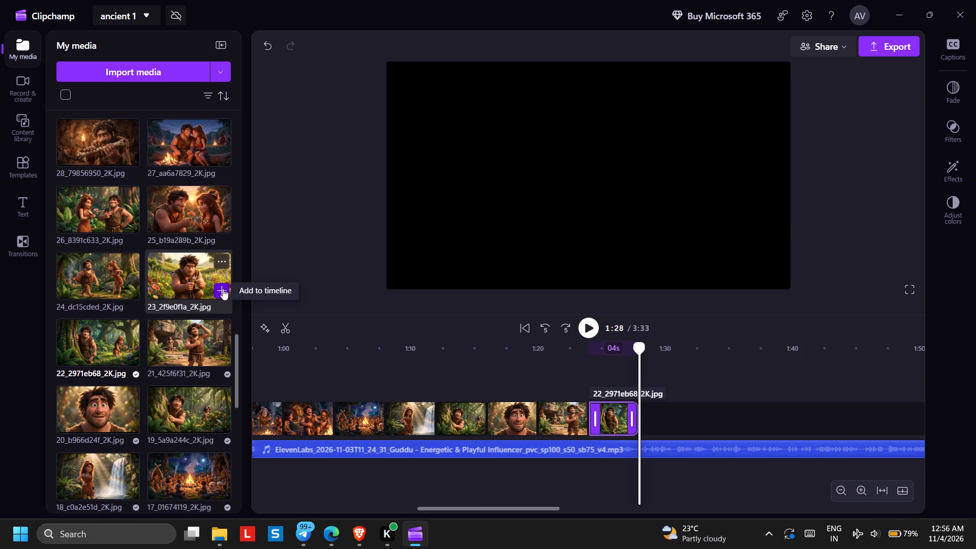
click(223, 289)
click(133, 291)
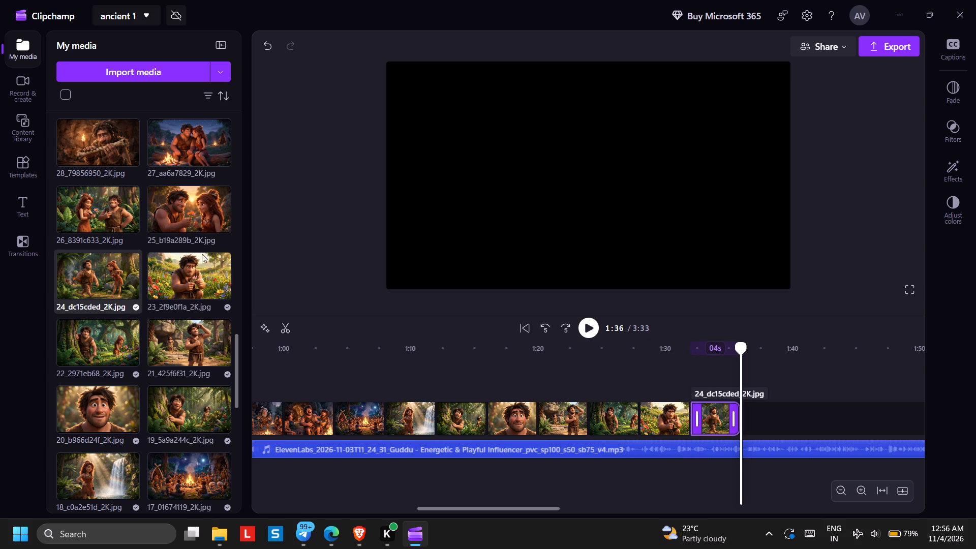
click(222, 220)
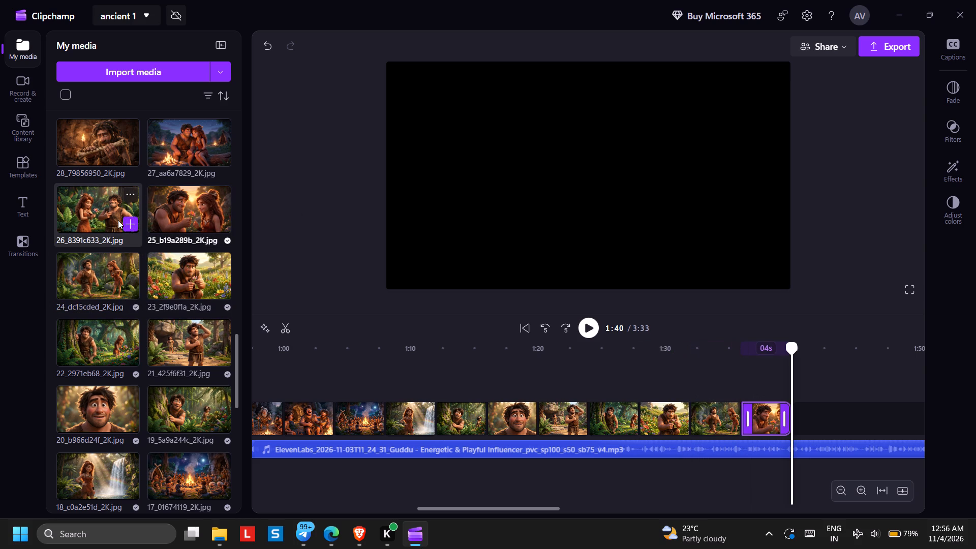
click(127, 221)
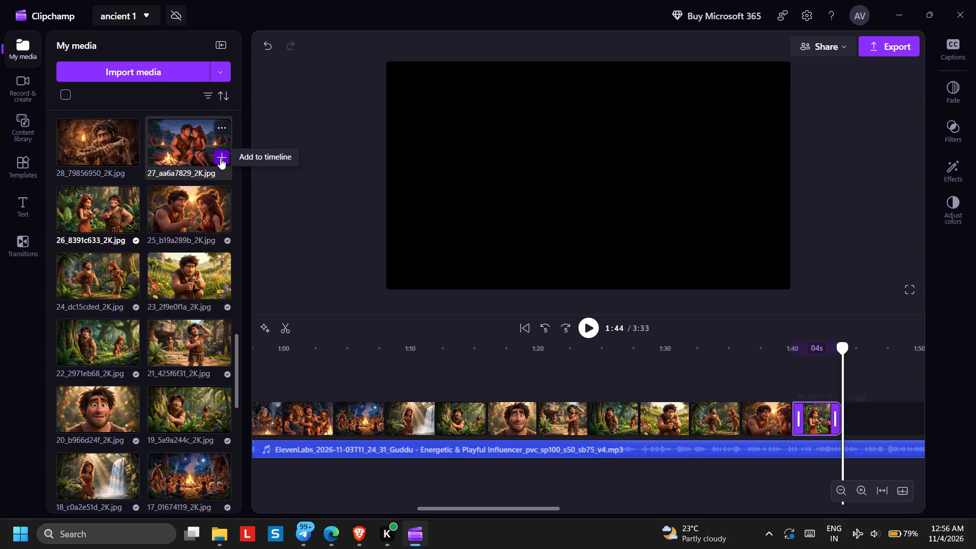
click(220, 158)
click(124, 158)
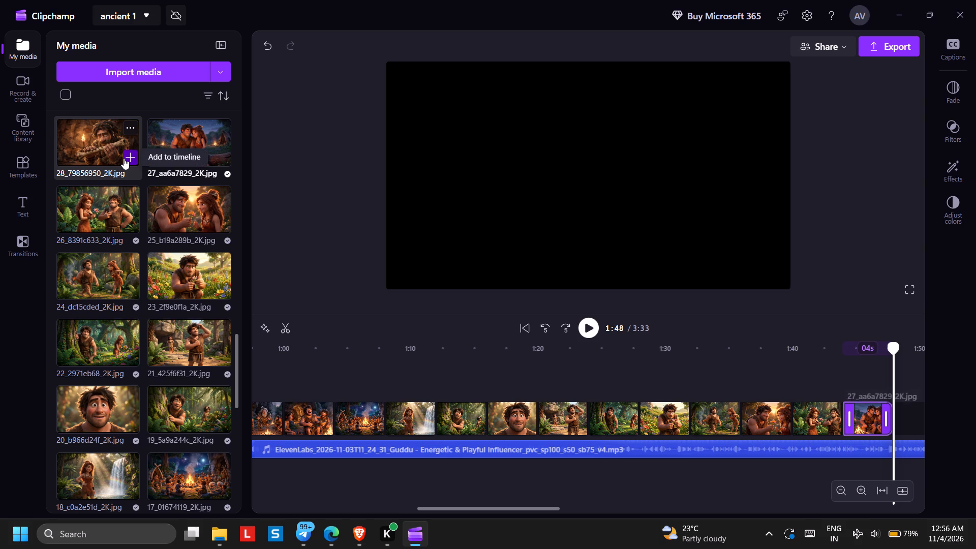
Append images 29 to 36 to the timeline in numerical order after image 28.
scroll(157, 175, up, 1)
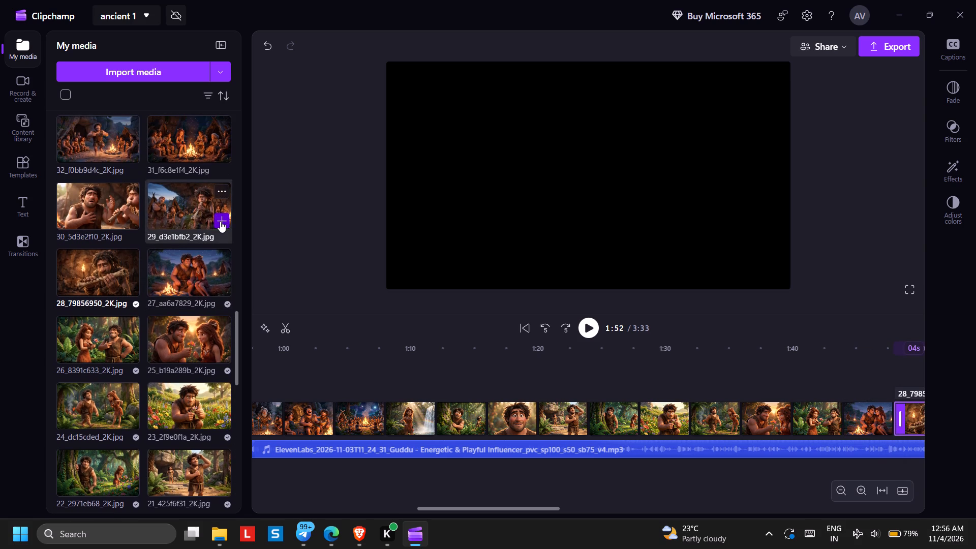
click(221, 220)
click(132, 219)
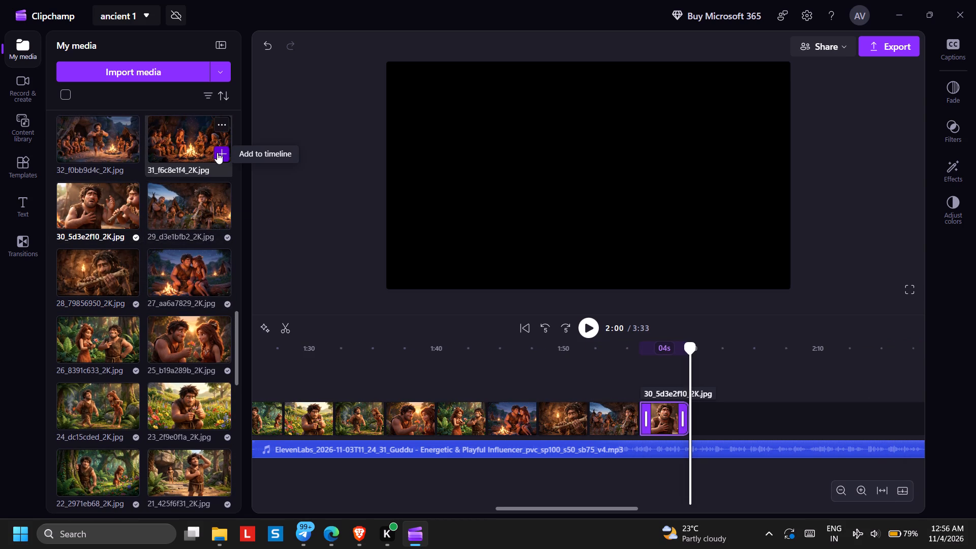
click(217, 152)
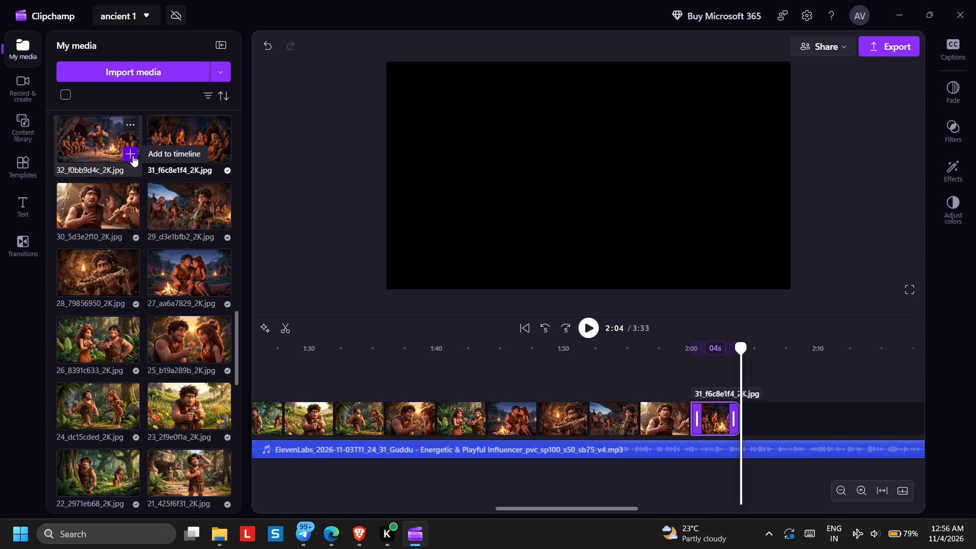
click(133, 156)
scroll(160, 165, up, 1)
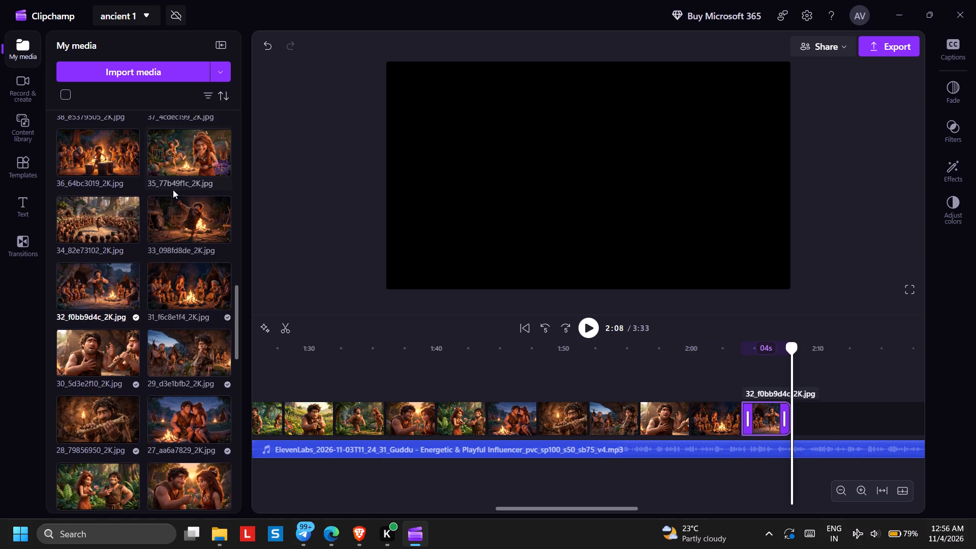
click(222, 237)
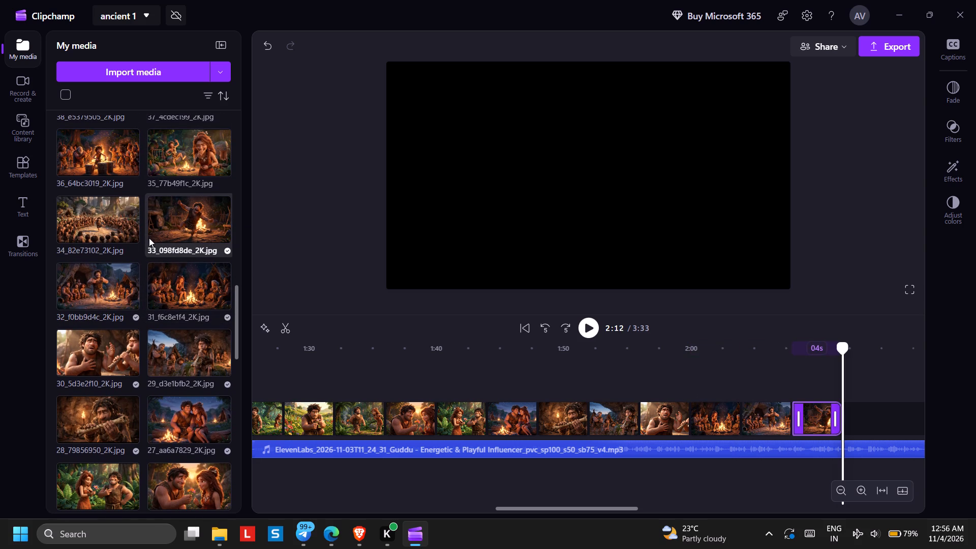
click(129, 233)
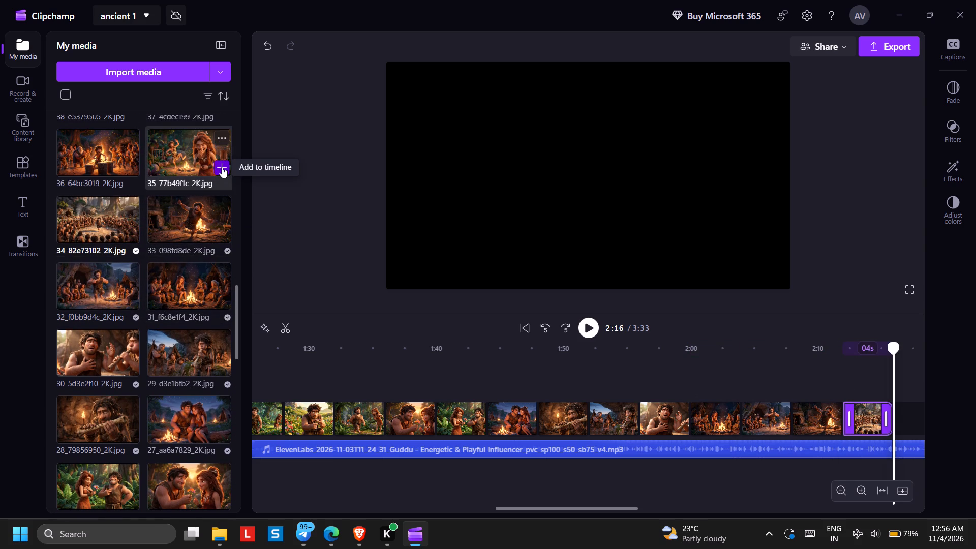
click(222, 167)
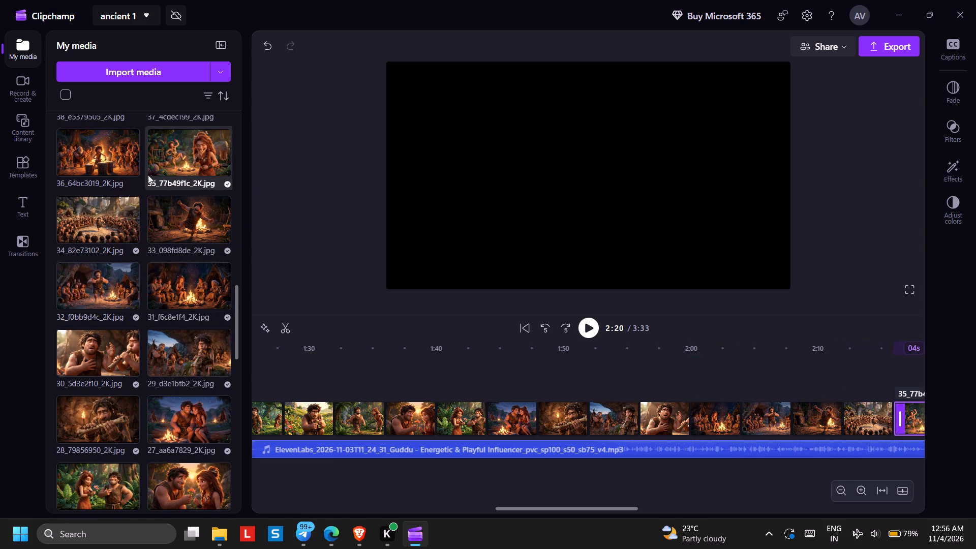
click(133, 170)
Append images 37 to 42 to the timeline in numerical order after image 36.
scroll(186, 184, up, 1)
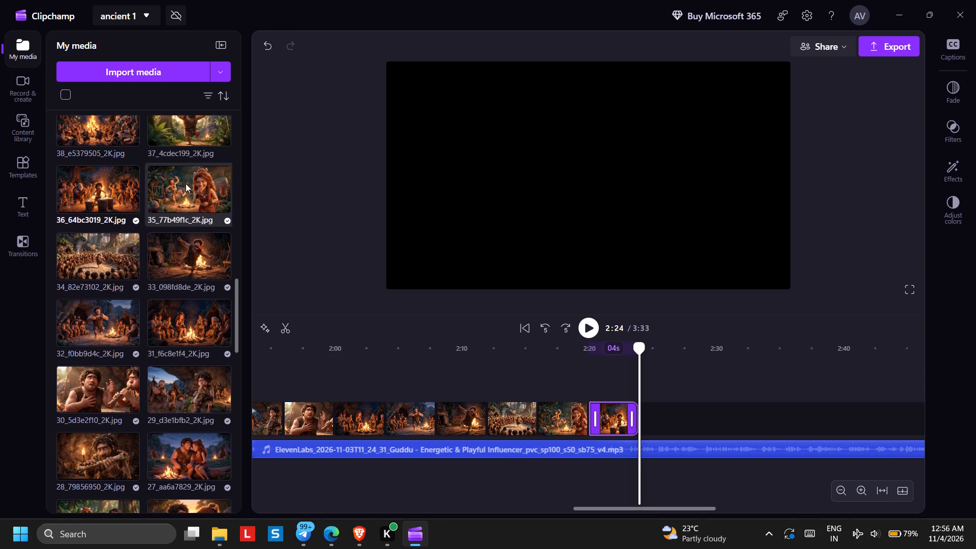
scroll(186, 184, up, 1)
click(225, 303)
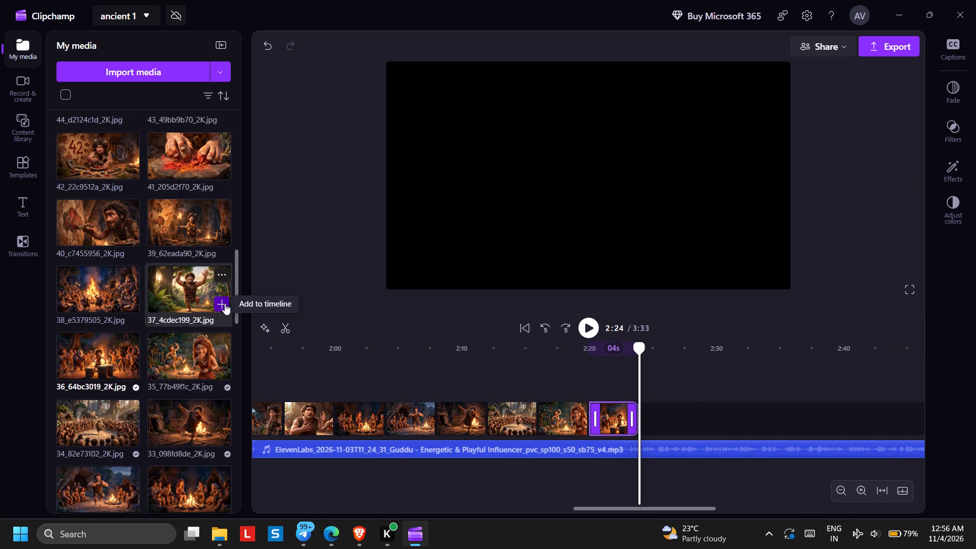
click(135, 303)
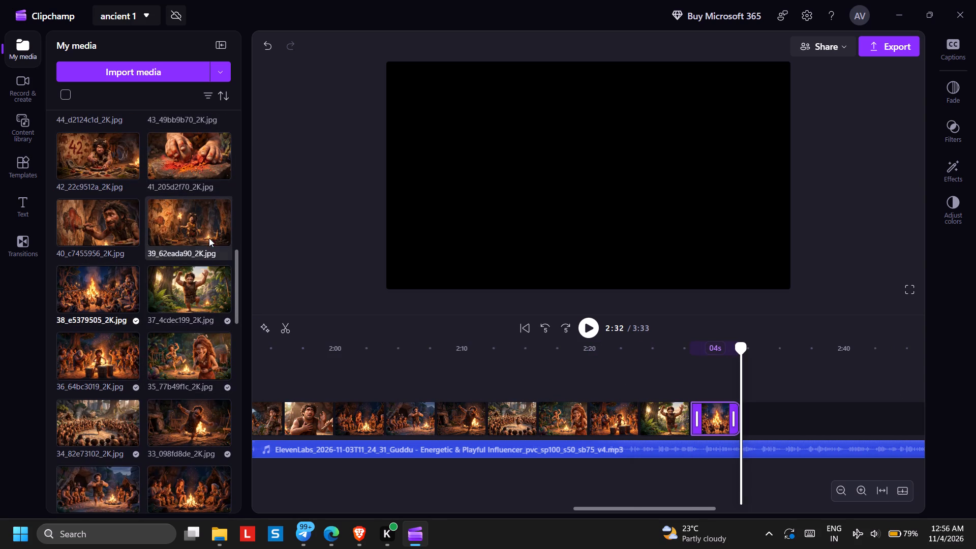
click(218, 235)
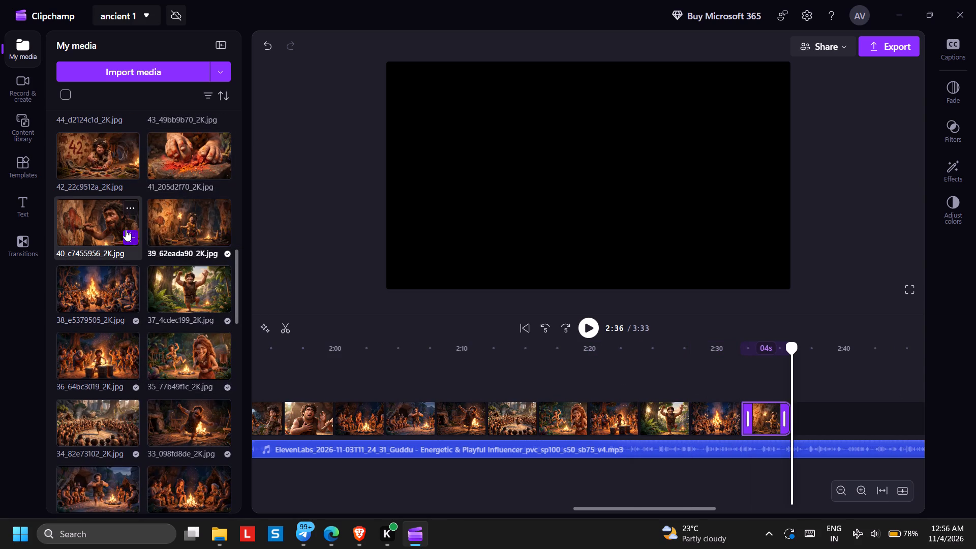
click(126, 230)
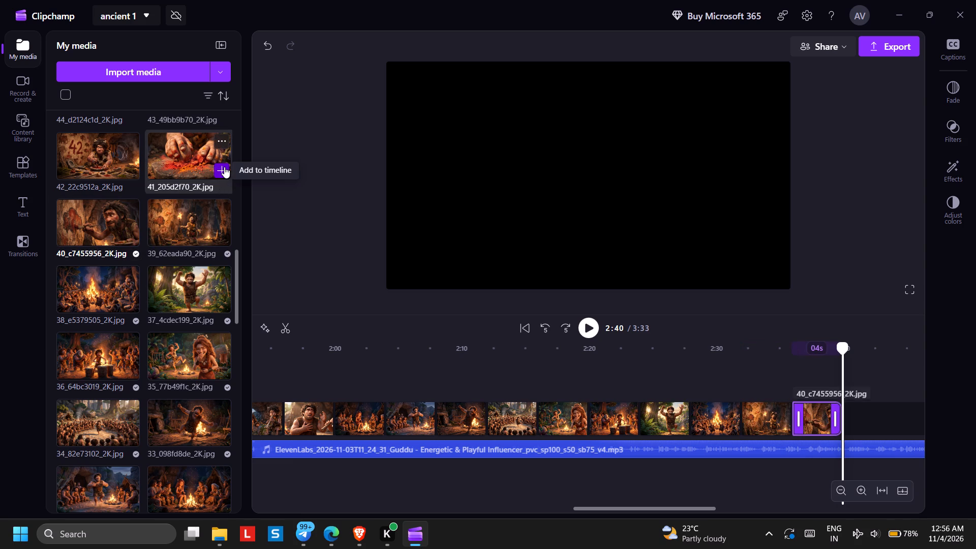
click(224, 167)
click(129, 172)
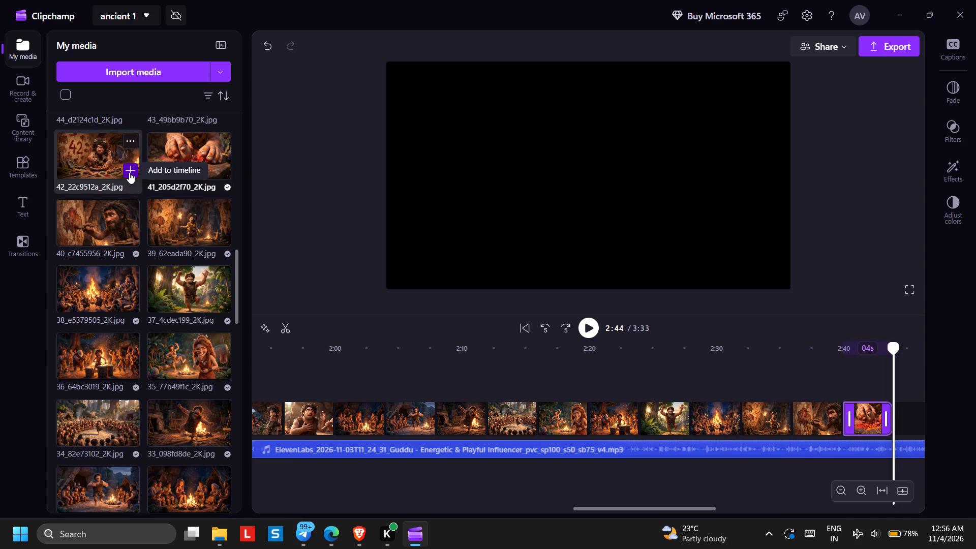
Append images 43 to 46 to the timeline in numerical order after image 42.
scroll(169, 179, up, 2)
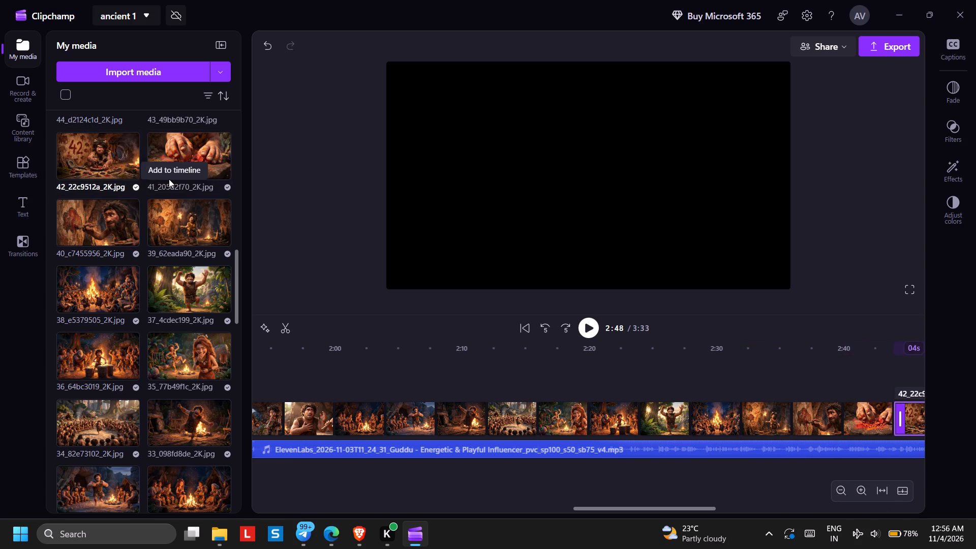
scroll(218, 234, up, 2)
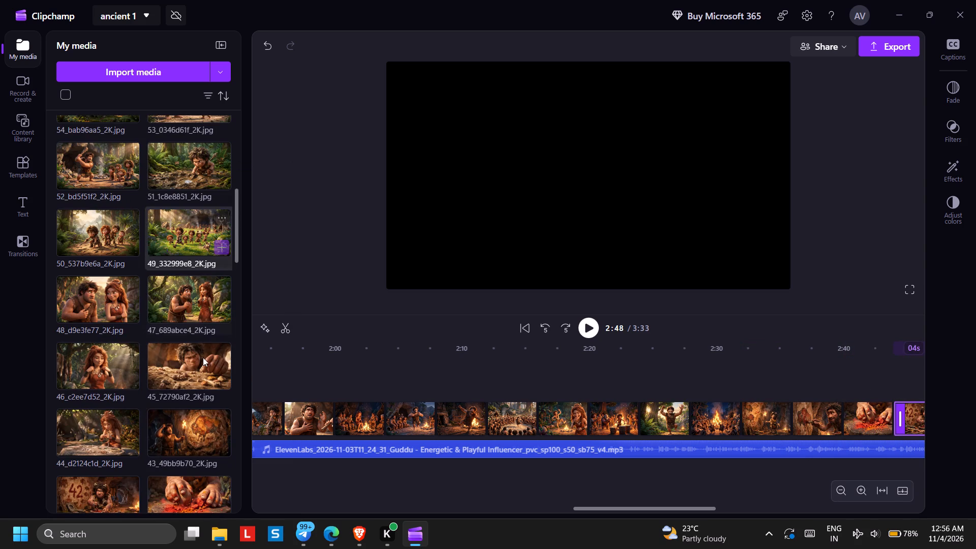
scroll(221, 446, down, 1)
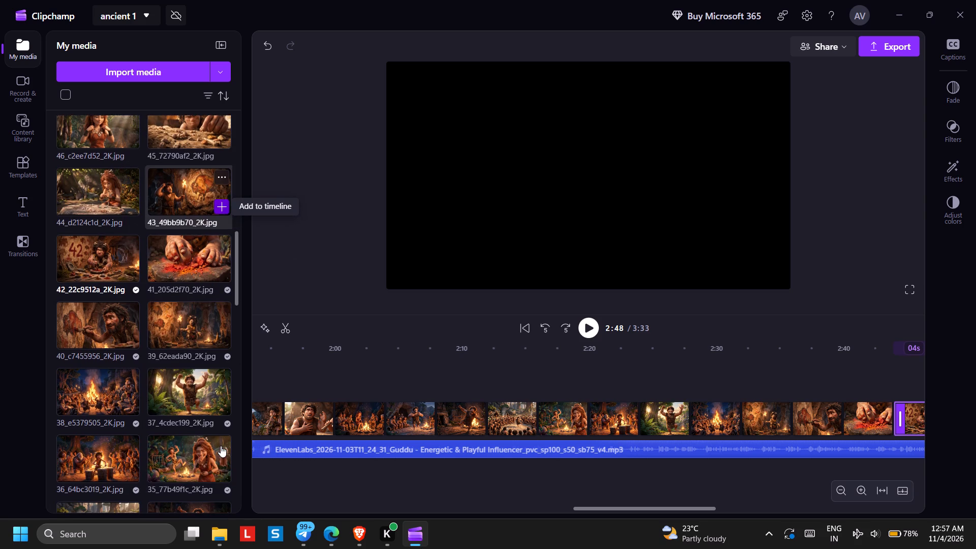
click(221, 203)
click(129, 201)
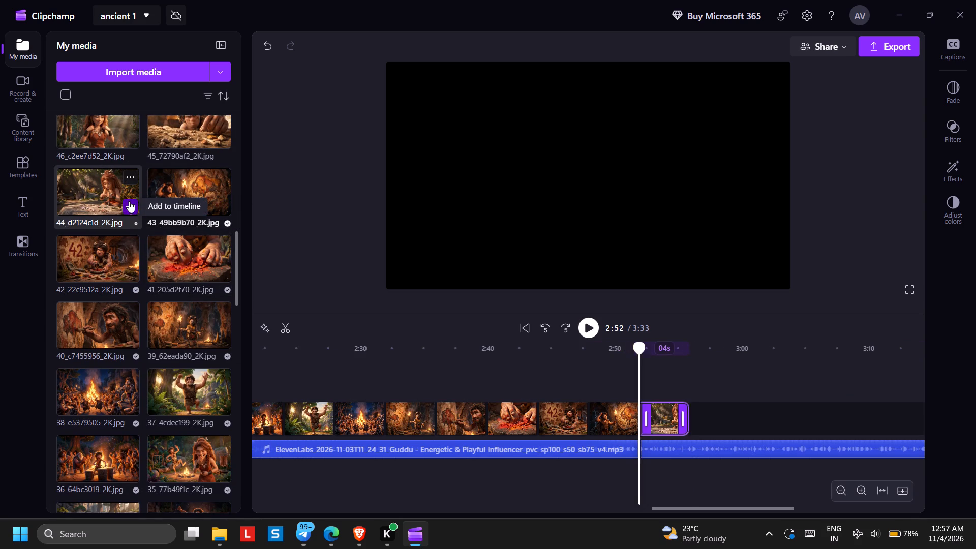
click(221, 139)
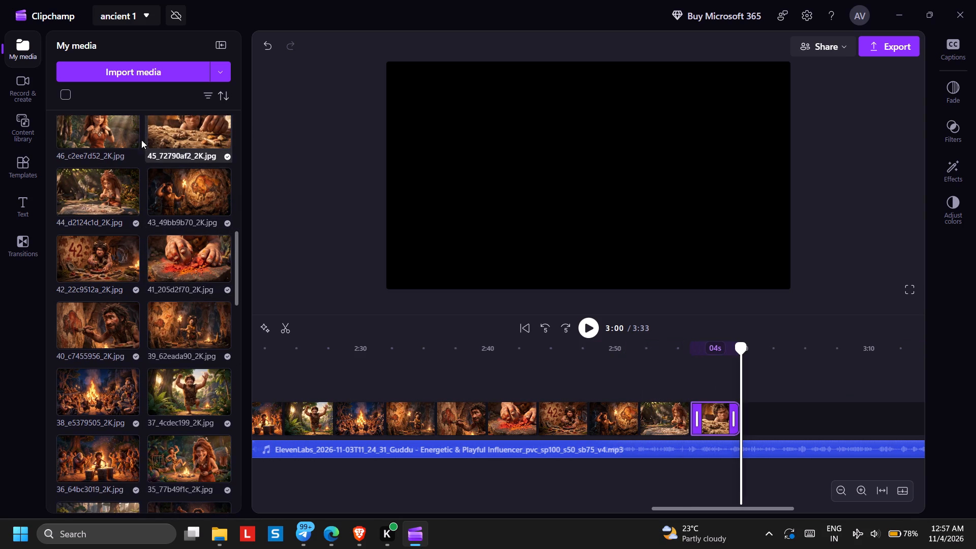
click(126, 140)
Append images 47 to 52 to the timeline in numerical order after image 46.
scroll(167, 206, up, 1)
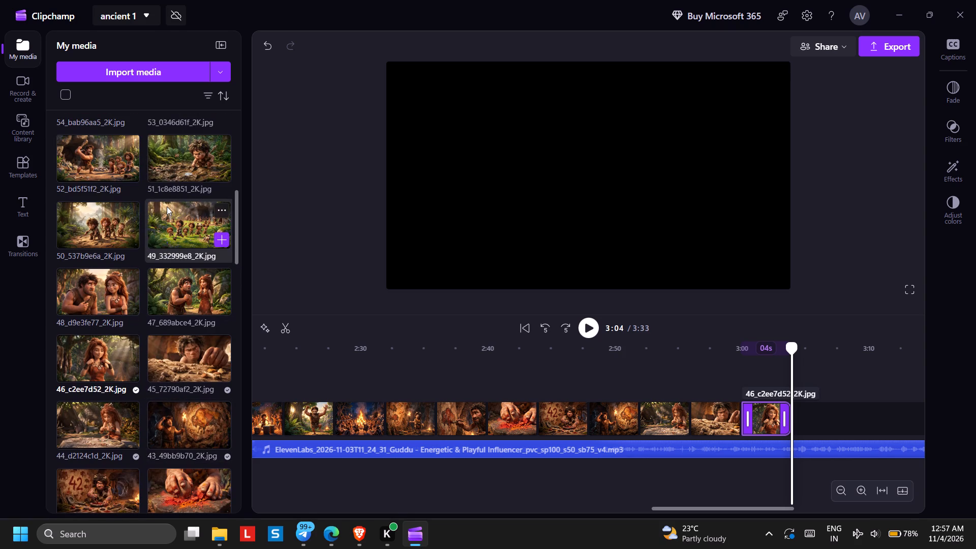
scroll(167, 206, up, 1)
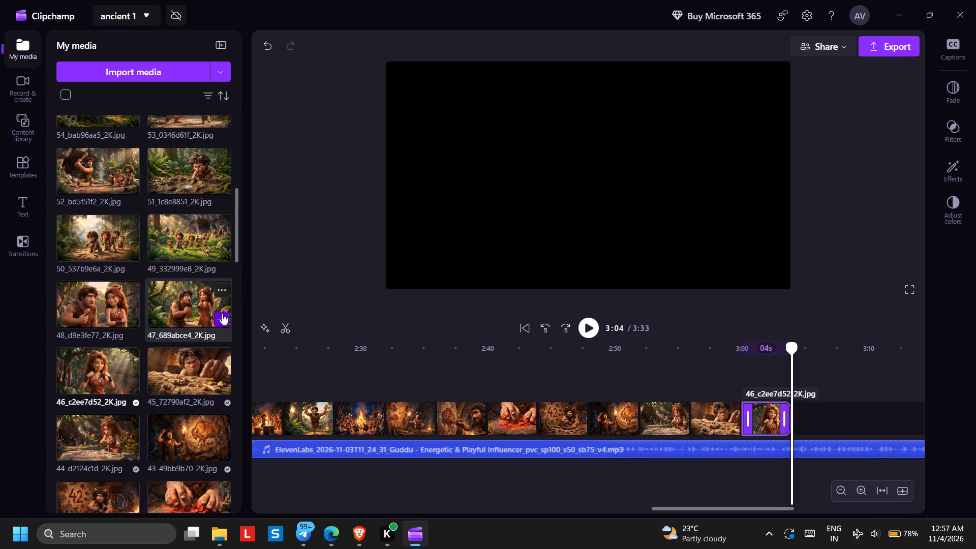
click(222, 314)
click(127, 320)
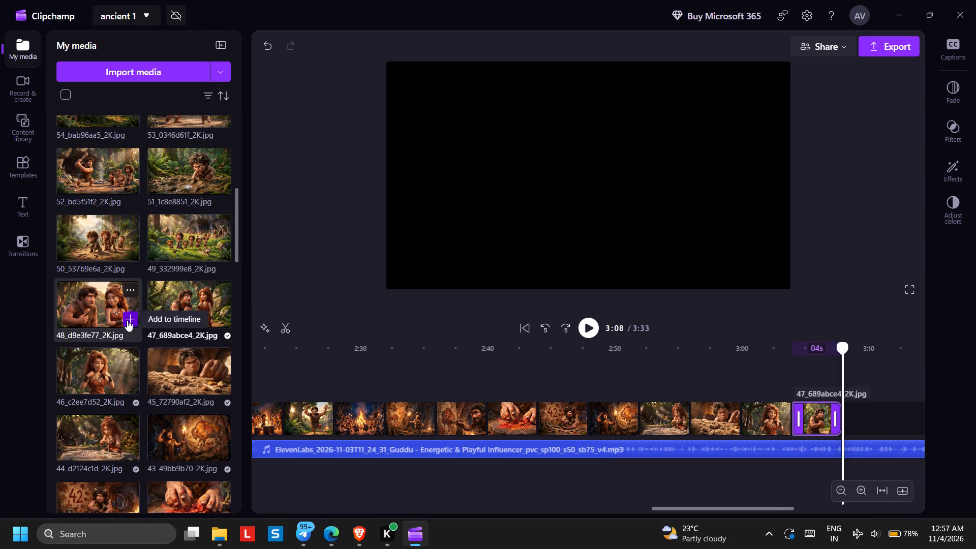
click(220, 248)
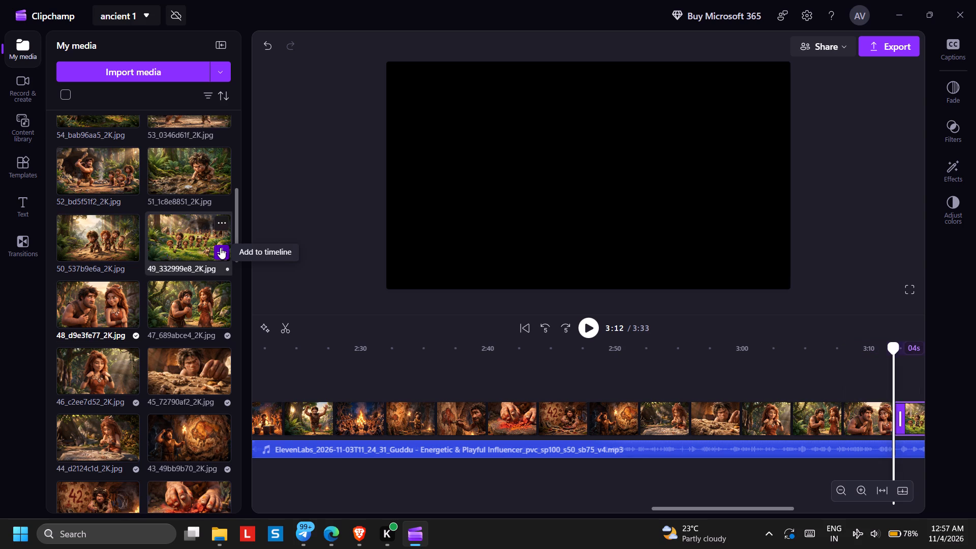
click(130, 248)
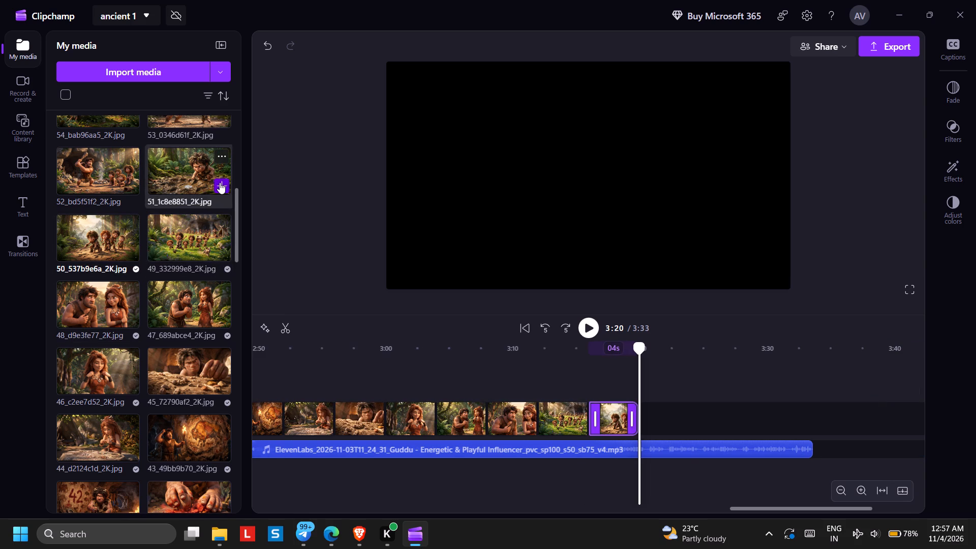
click(221, 182)
click(127, 187)
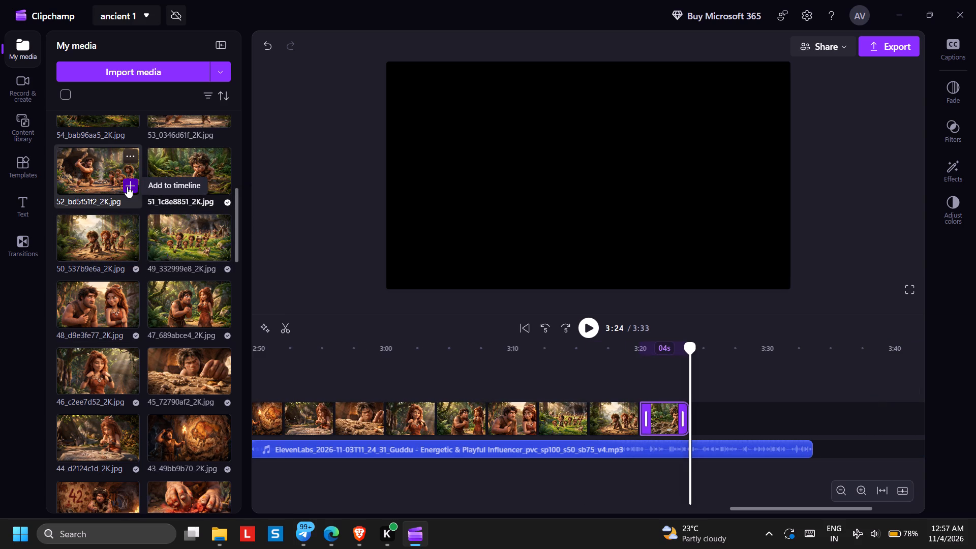
Append images 53 to 62 to the timeline in numerical order after image 52.
scroll(186, 212, up, 2)
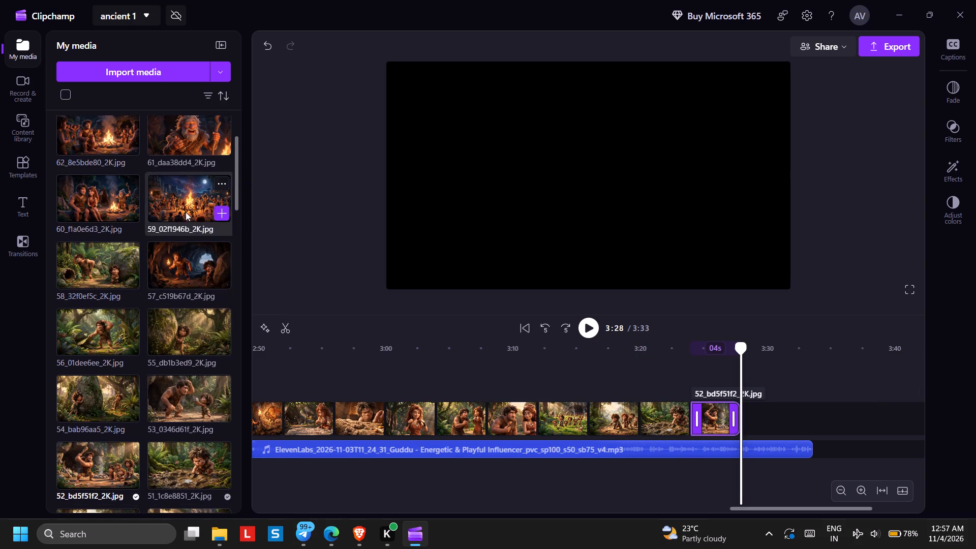
click(218, 411)
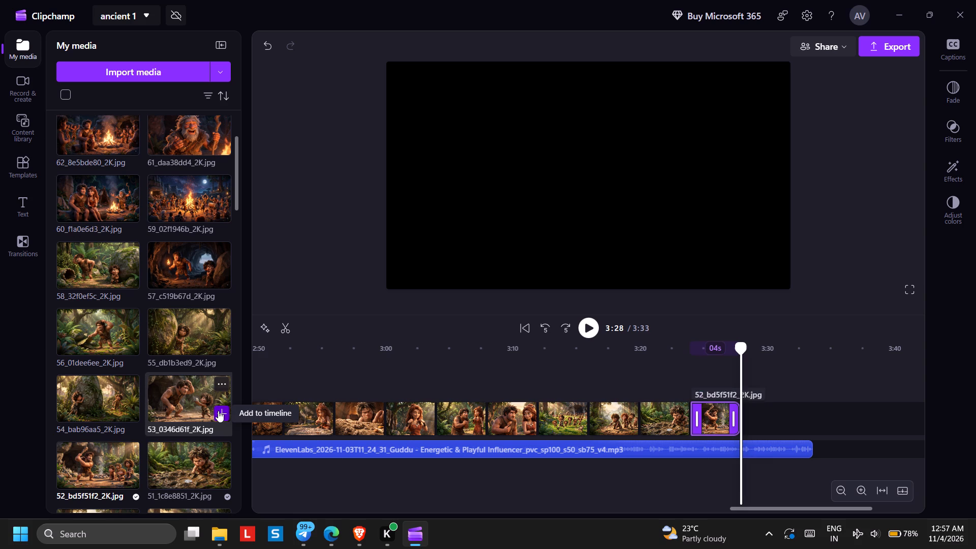
click(129, 414)
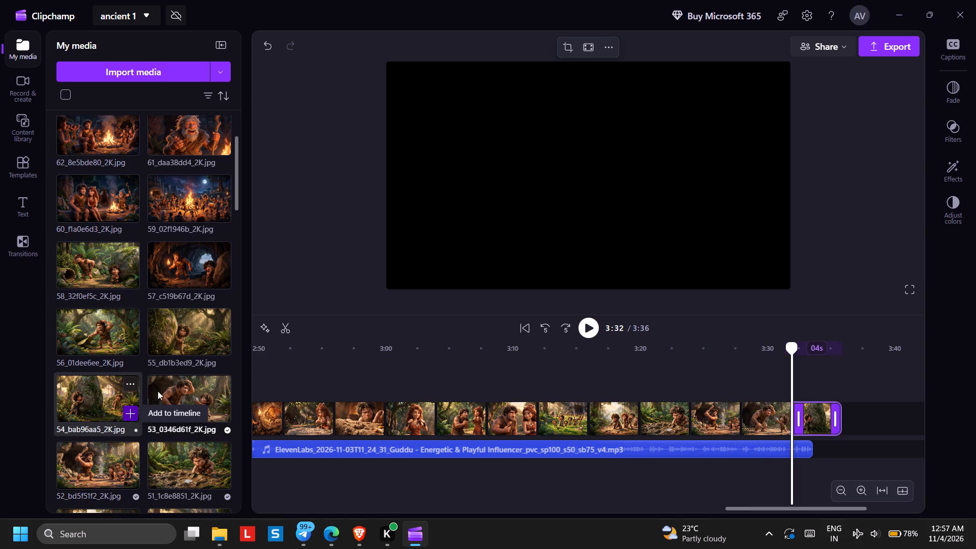
click(220, 349)
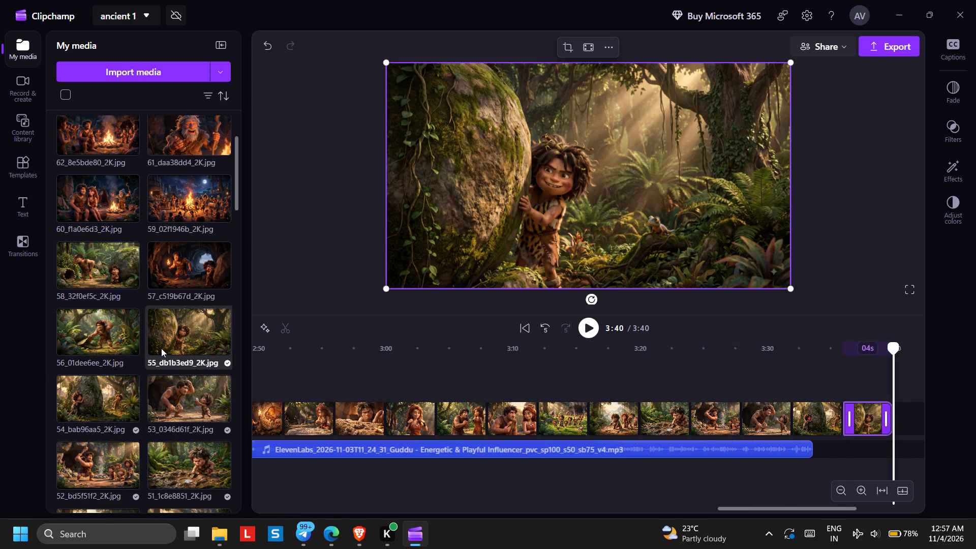
click(132, 346)
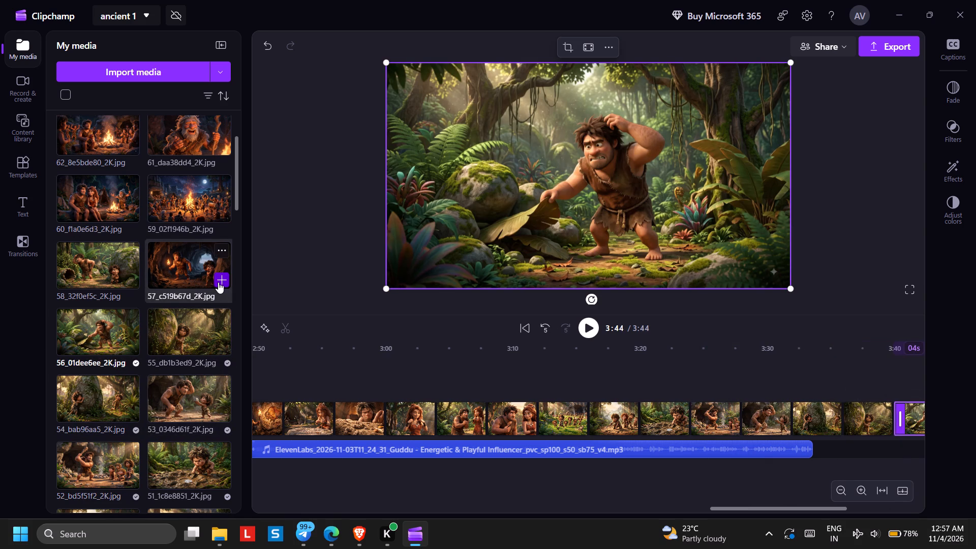
click(220, 281)
click(131, 281)
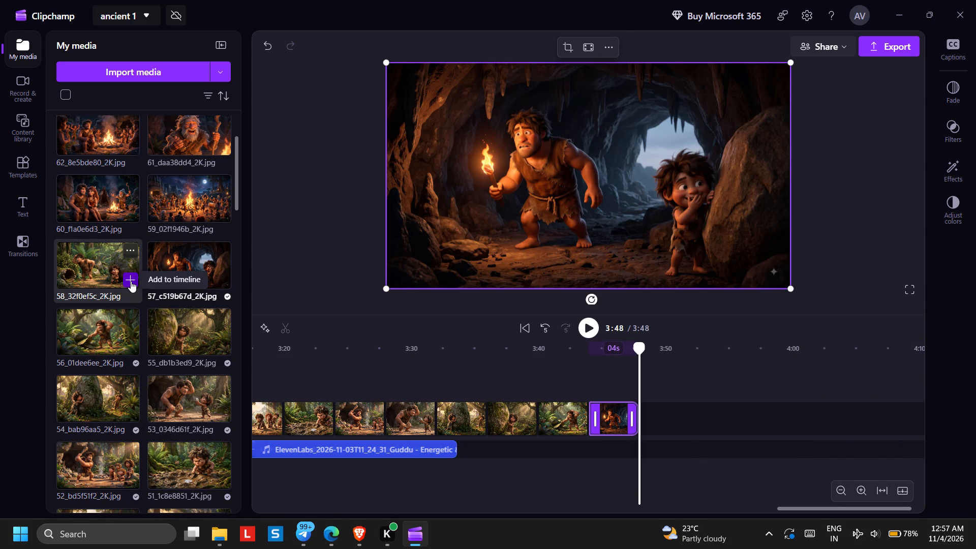
click(218, 212)
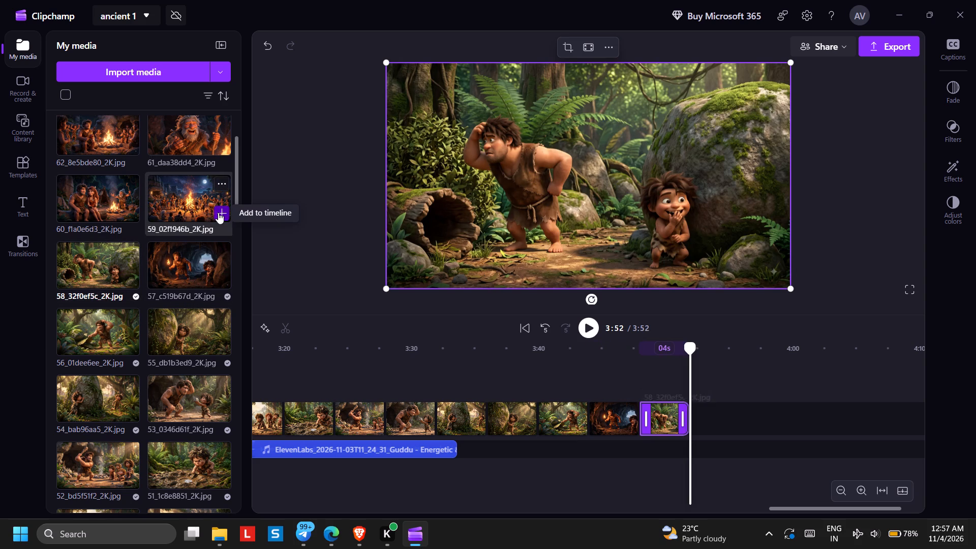
click(131, 215)
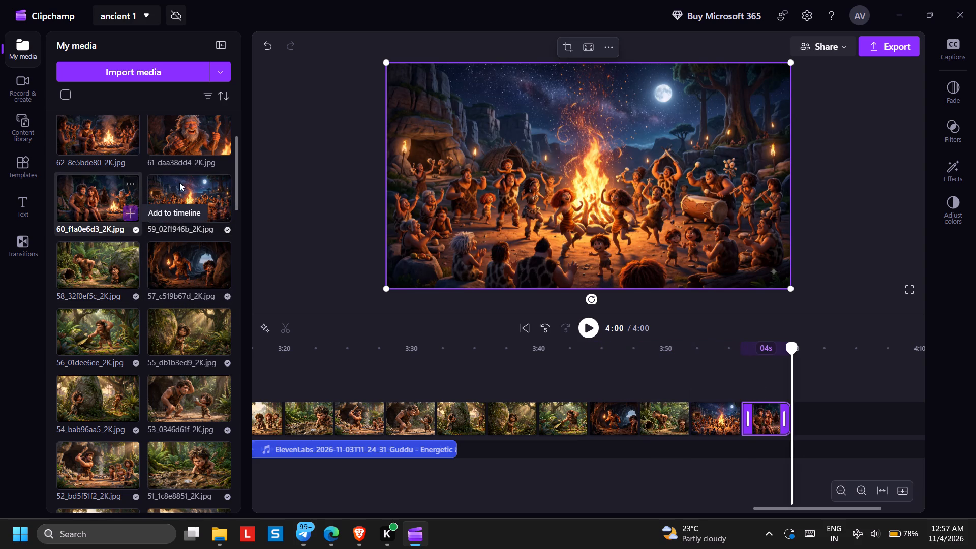
click(220, 147)
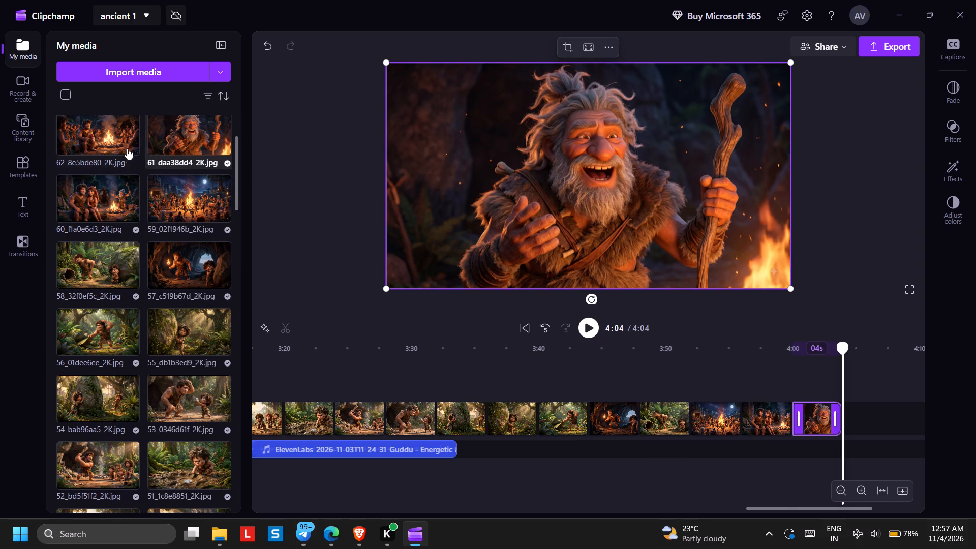
click(126, 147)
Append images 63 to 66 to the timeline in numerical order after image 62.
scroll(175, 171, up, 1)
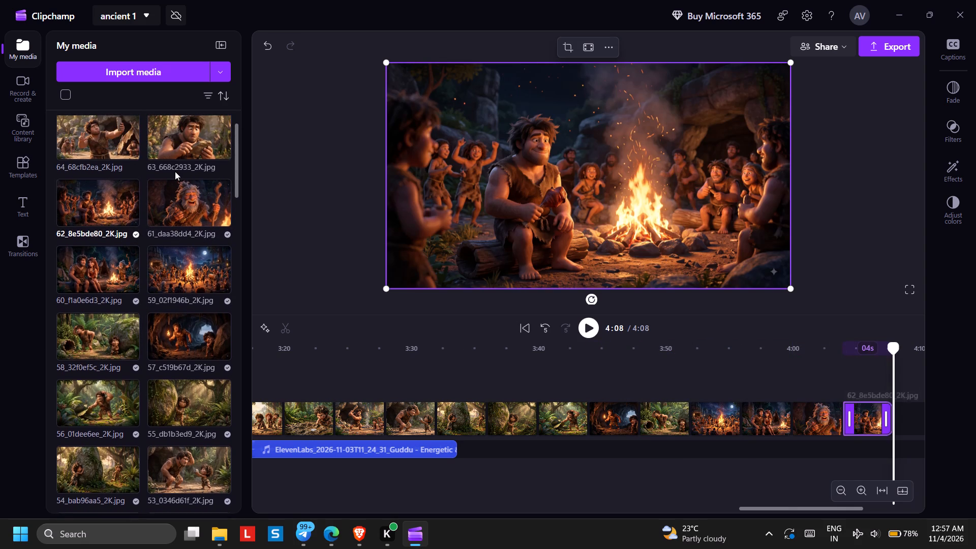
scroll(175, 171, up, 1)
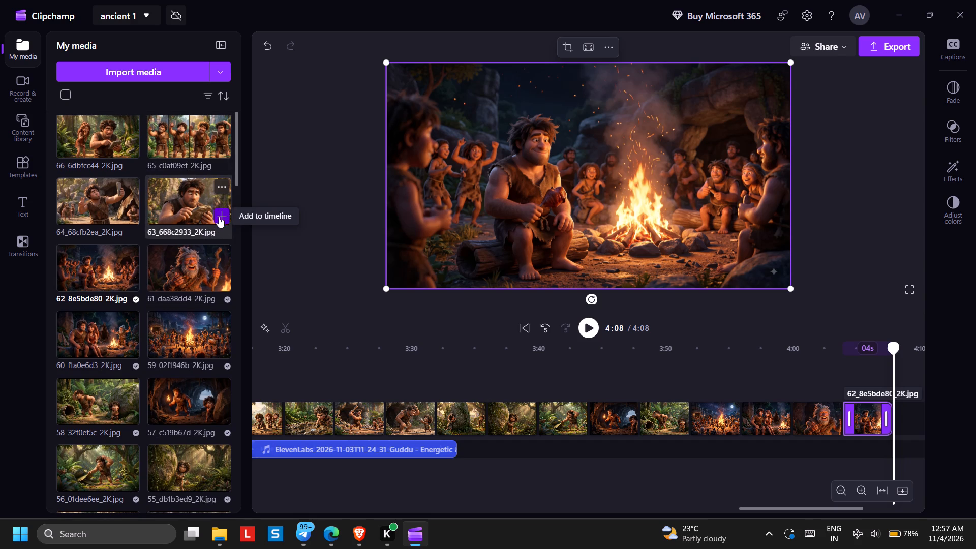
click(219, 213)
click(130, 219)
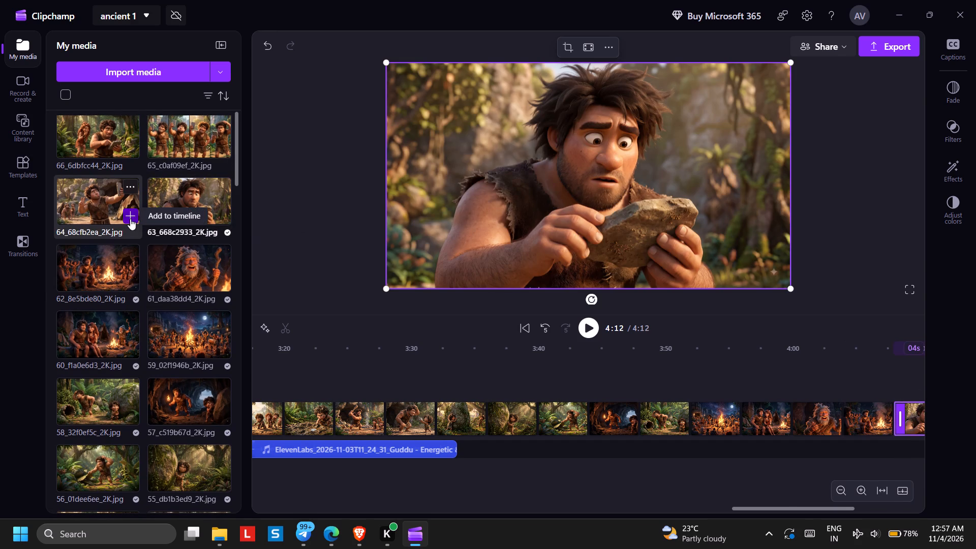
click(217, 150)
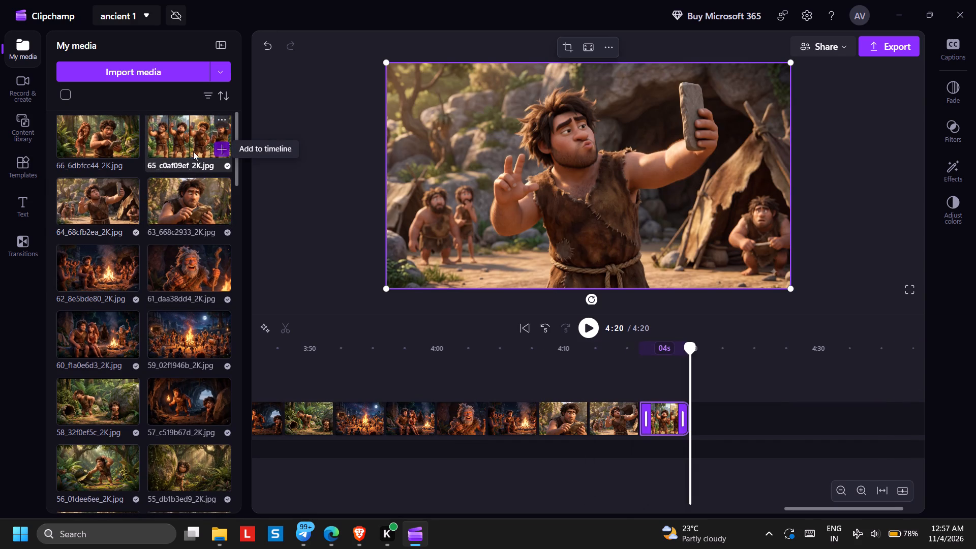
click(130, 154)
Append images 67 to 72 to the timeline in numerical order after image 66.
scroll(165, 154, up, 1)
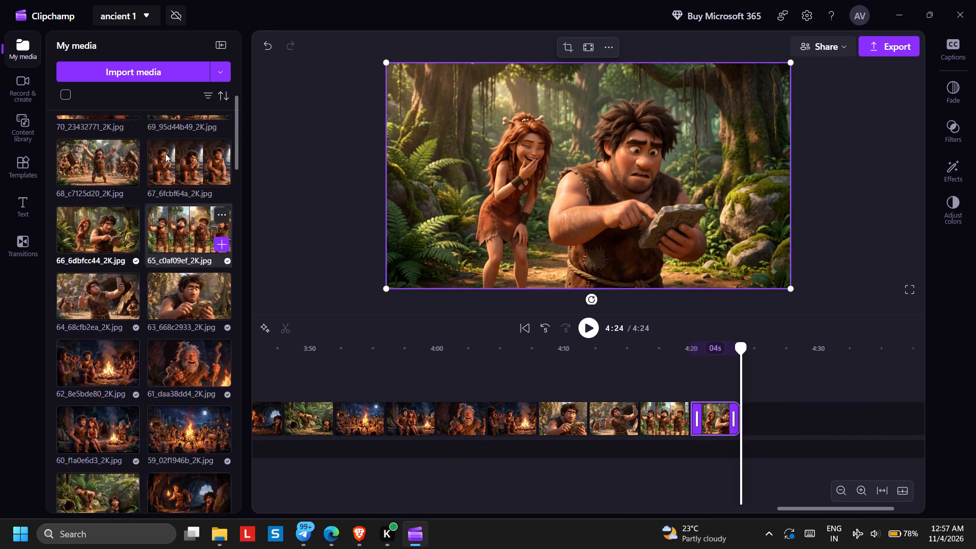
scroll(165, 154, up, 1)
click(222, 268)
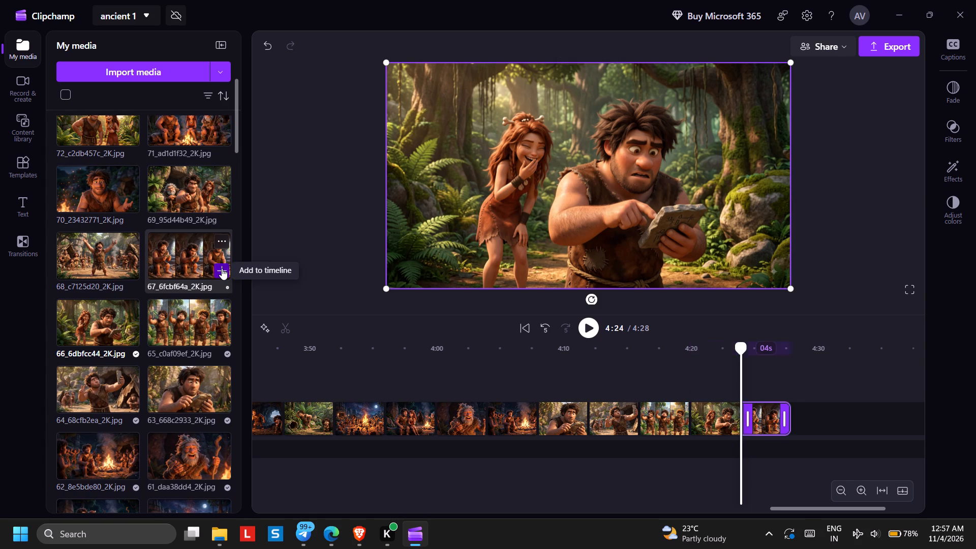
click(128, 270)
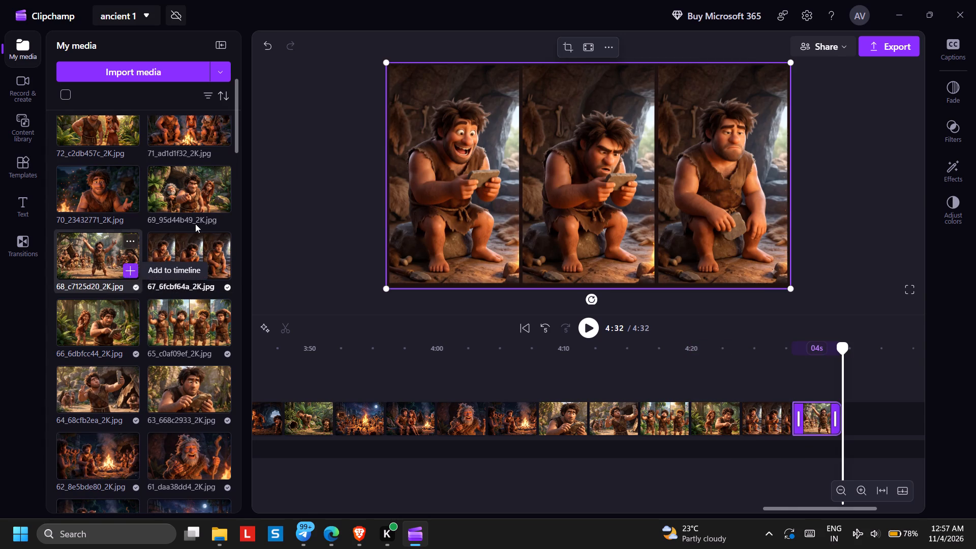
click(225, 201)
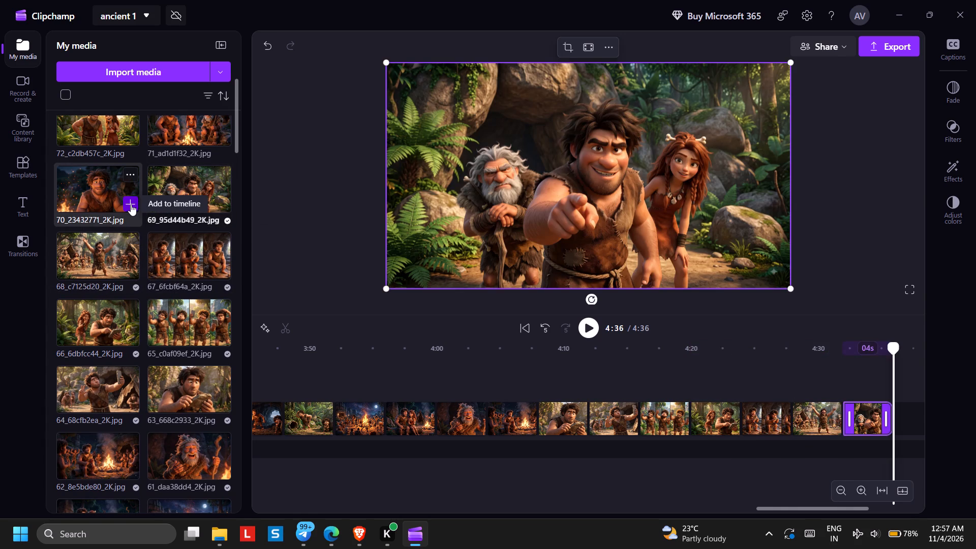
click(131, 204)
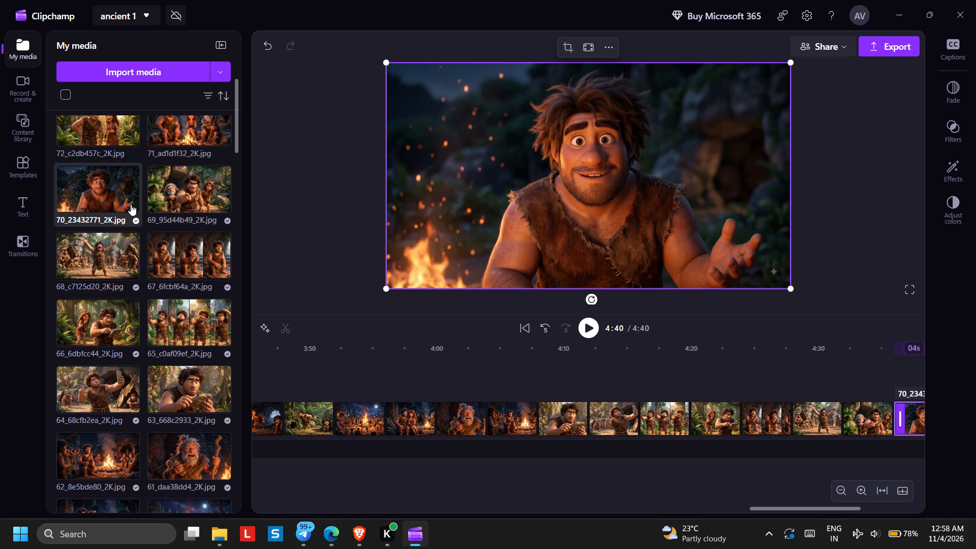
scroll(166, 191, up, 1)
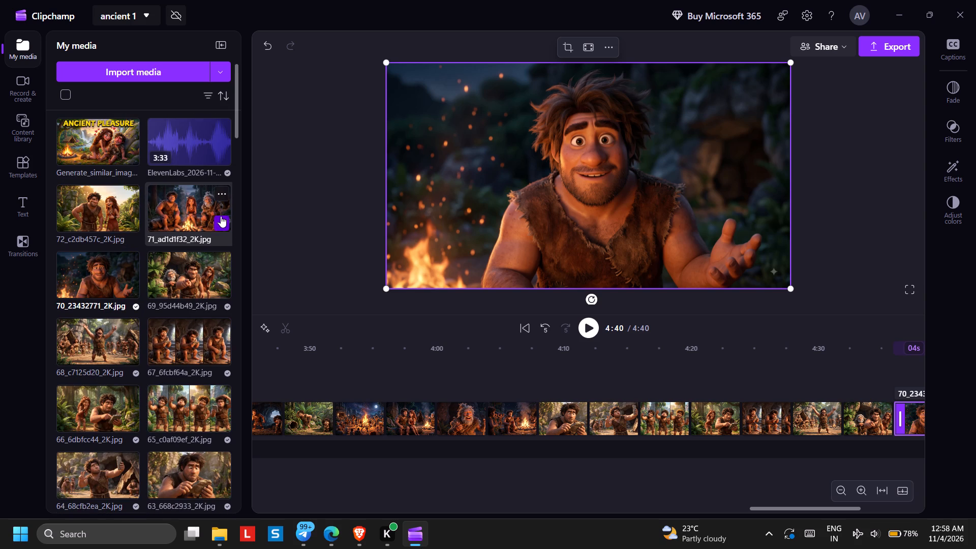
click(221, 216)
click(127, 224)
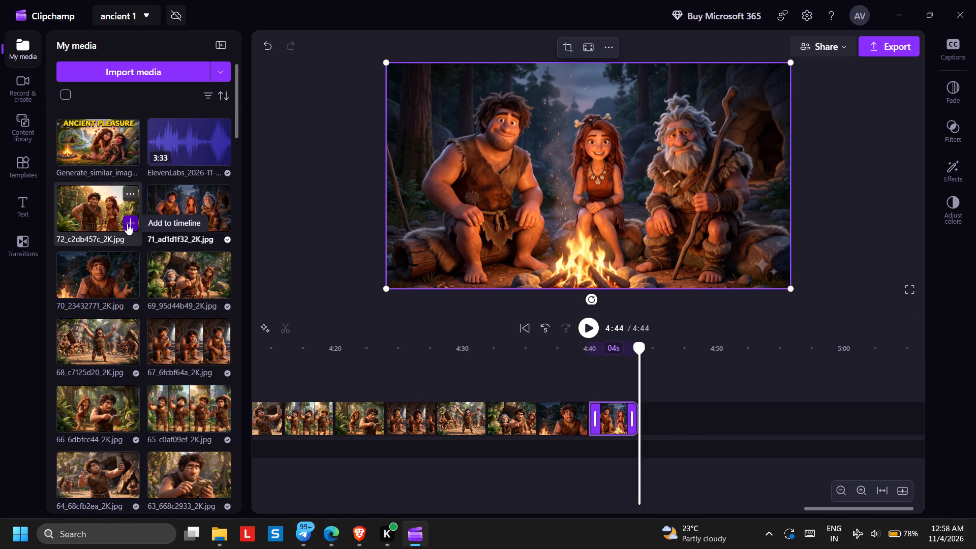
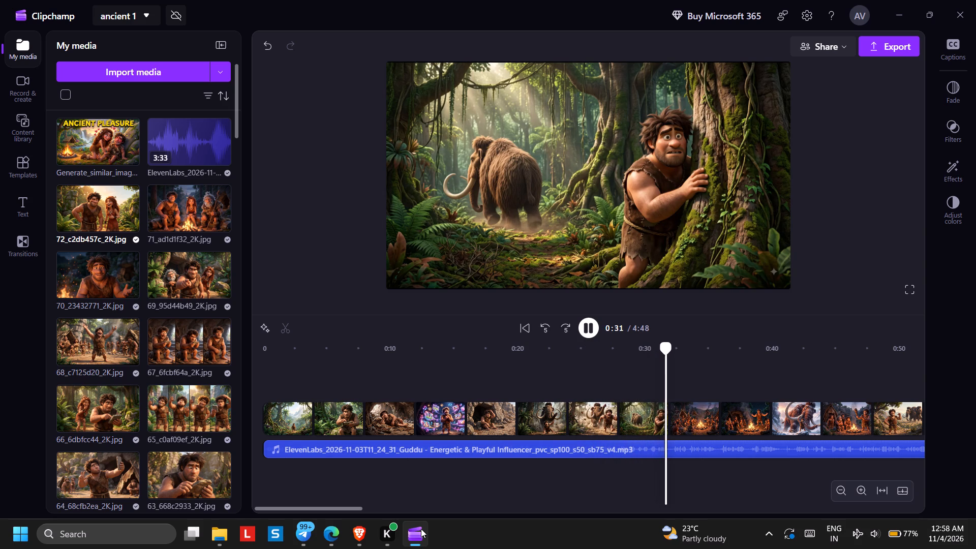
Play the opening, trim the first image clip to end at about 0:03, and close the gap after it.
key(space)
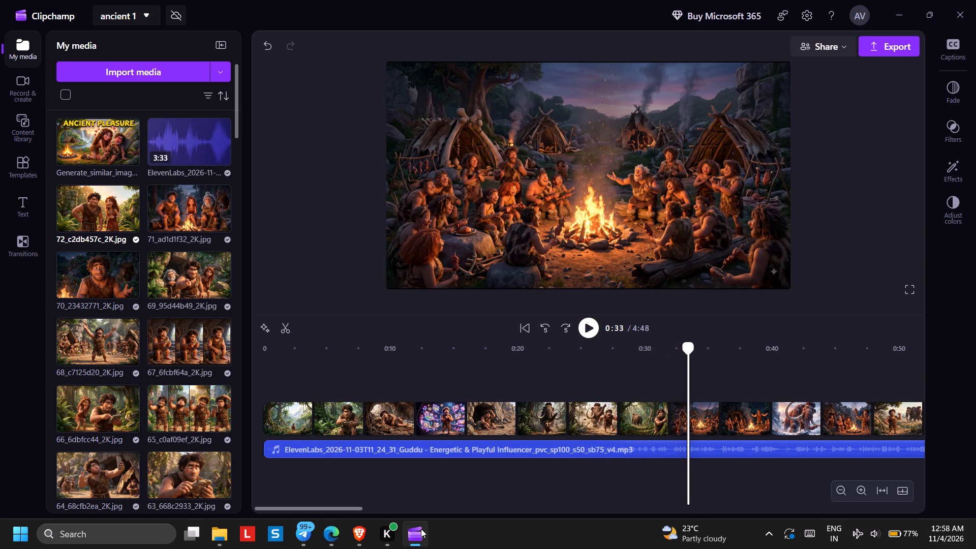
click(528, 332)
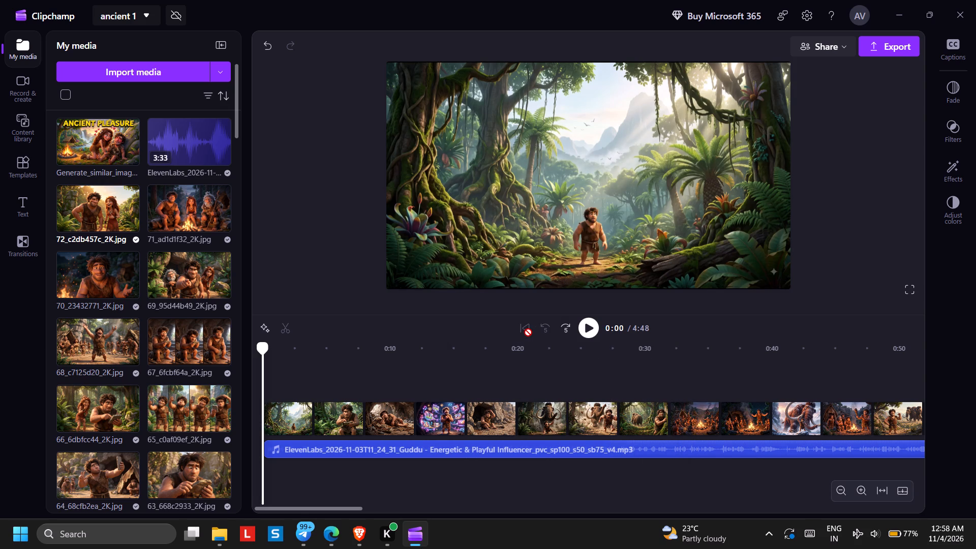
right_click(523, 332)
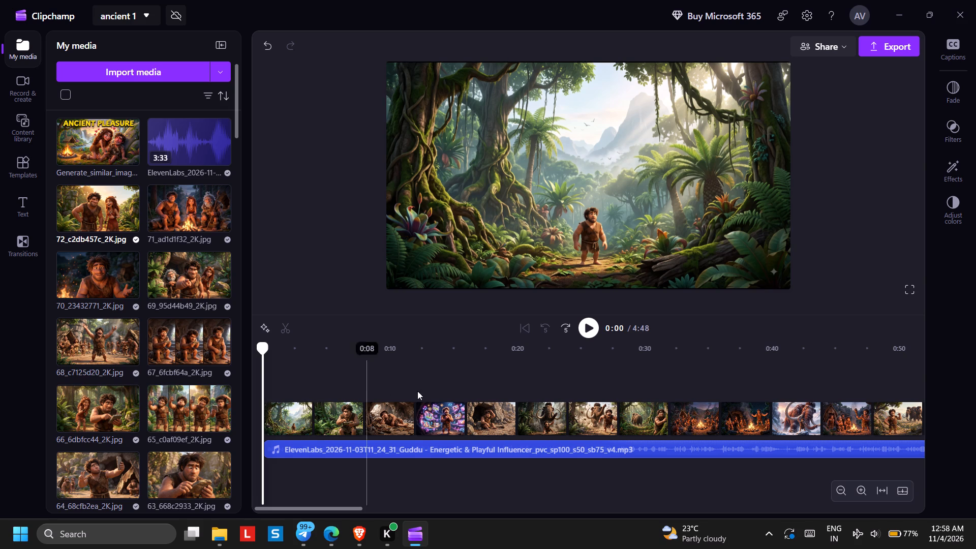
click(595, 326)
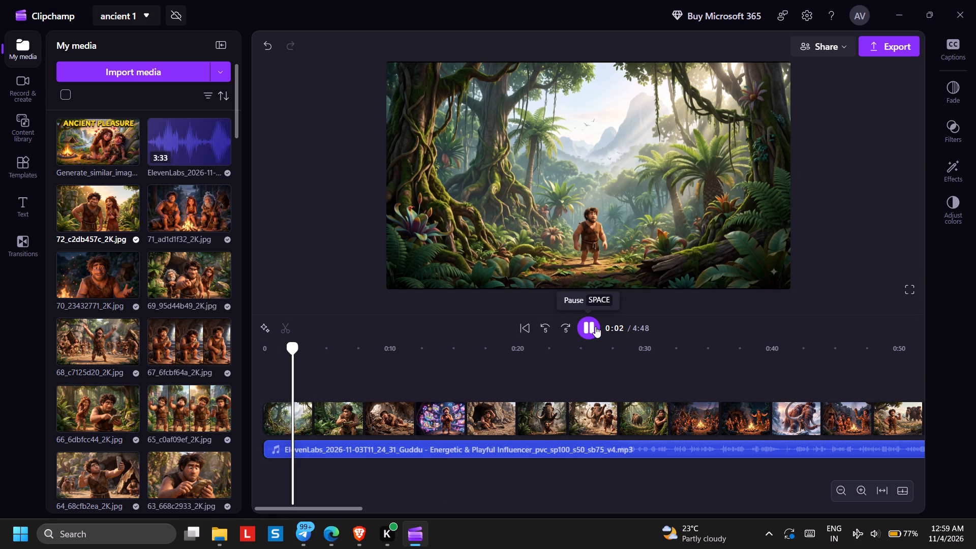
click(595, 326)
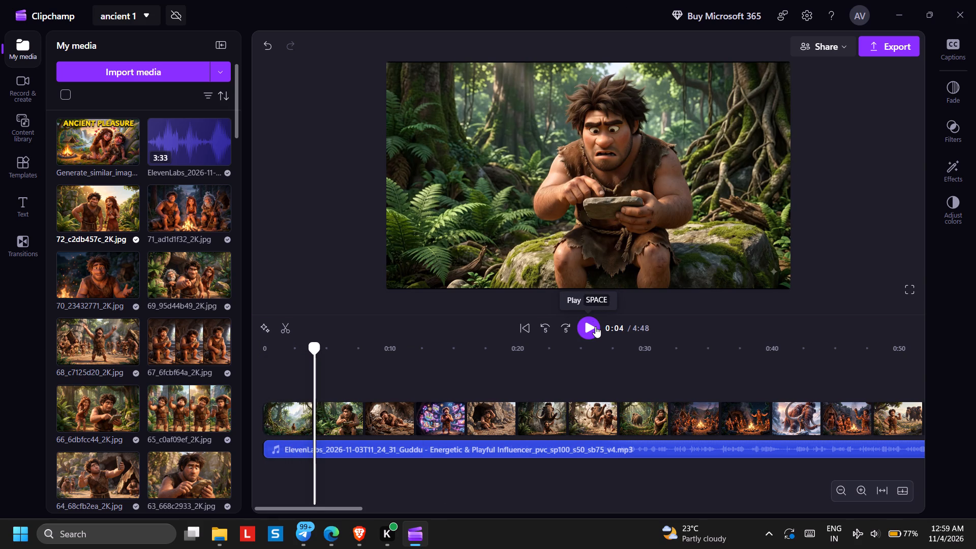
click(530, 324)
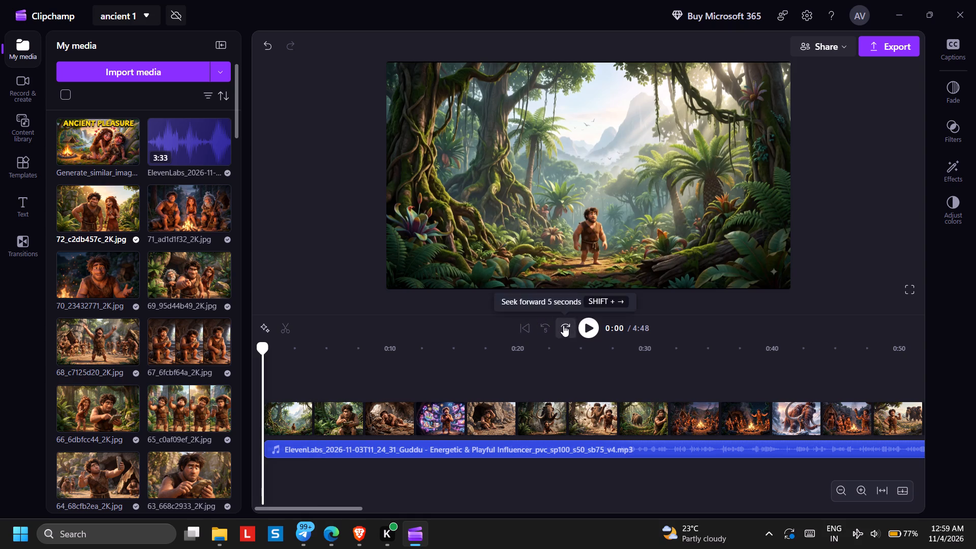
click(589, 325)
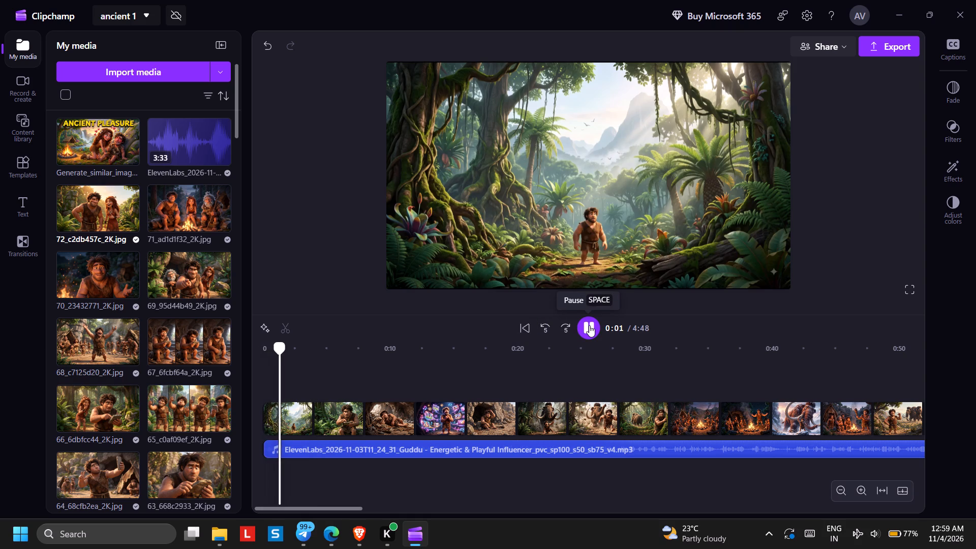
click(589, 325)
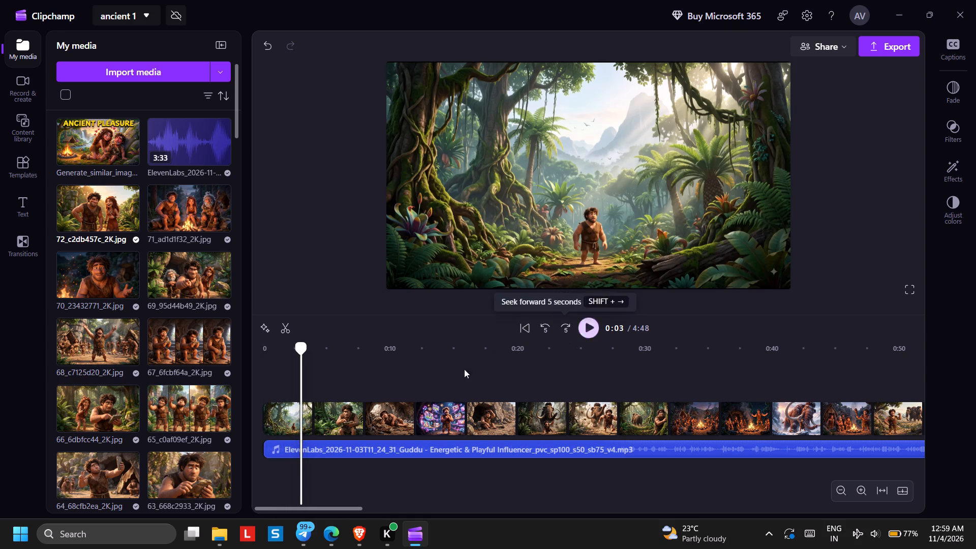
drag(306, 423, 303, 423)
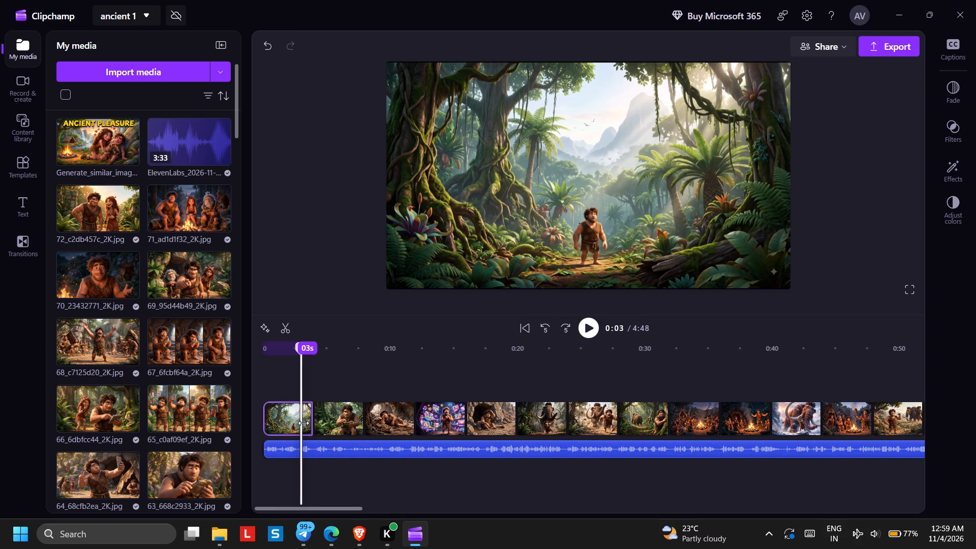
drag(303, 423, 293, 423)
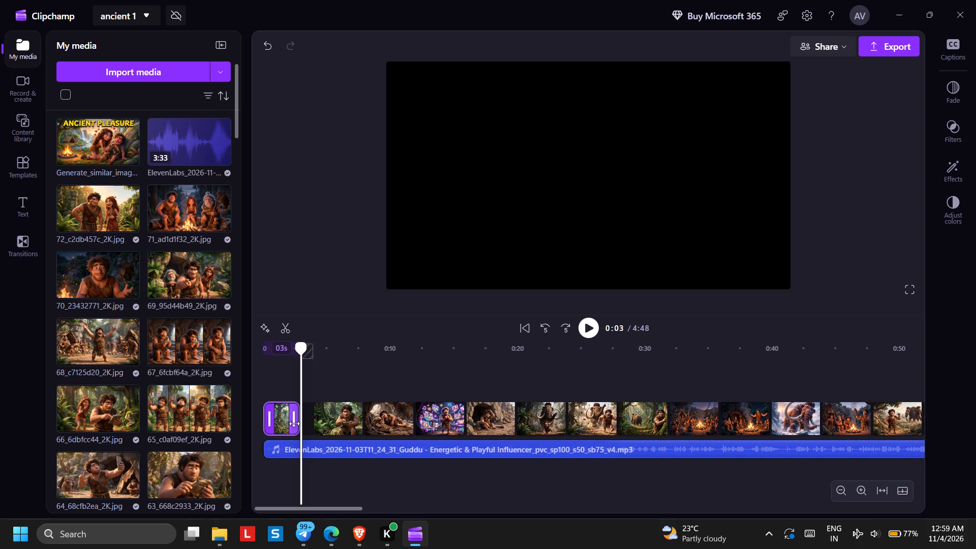
click(307, 421)
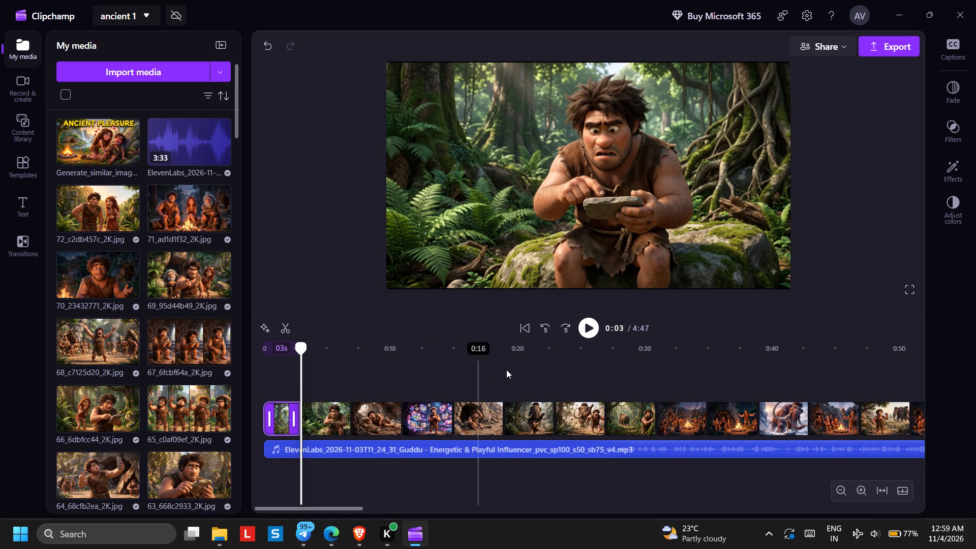
Play on to about 0:09, trim the third clip (caveman lying in the cave) to end there, and close the gap.
click(583, 326)
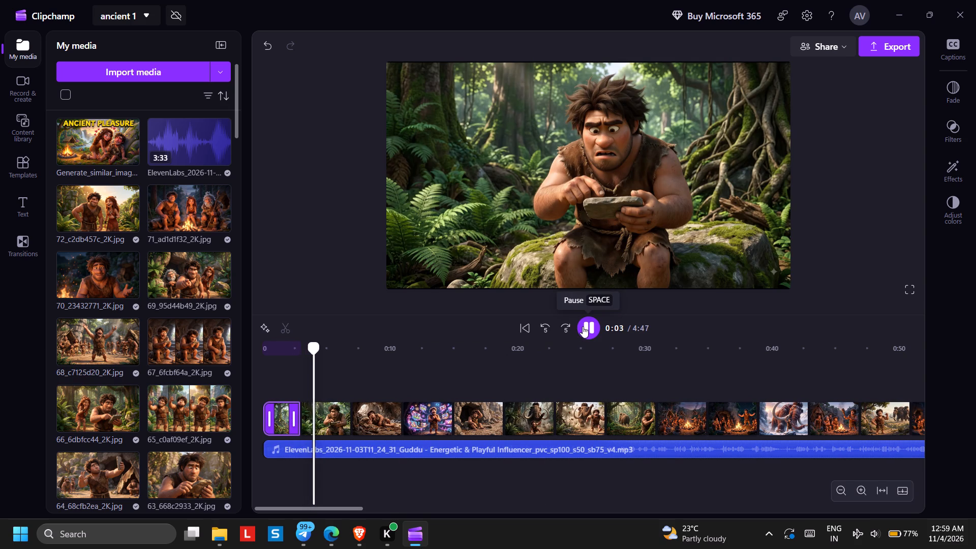
click(583, 326)
click(583, 326)
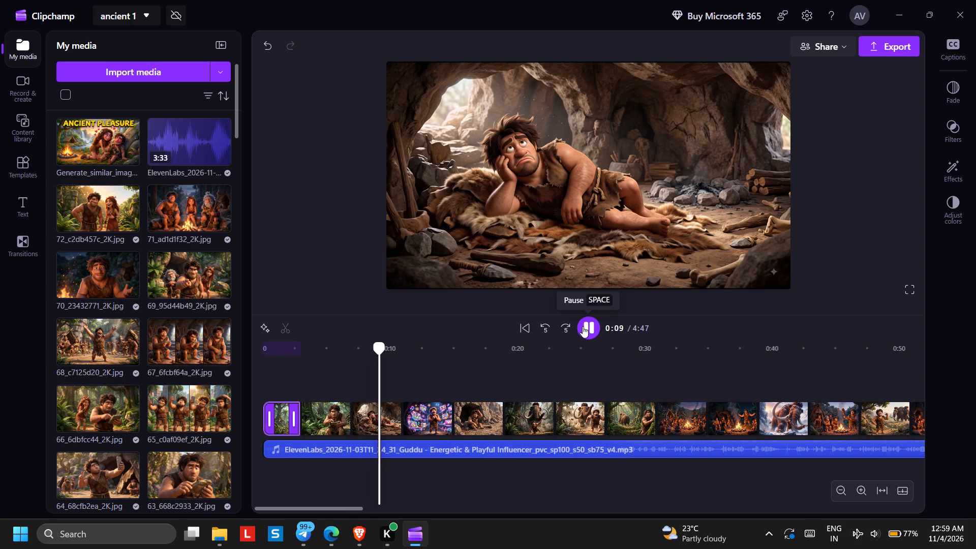
click(583, 326)
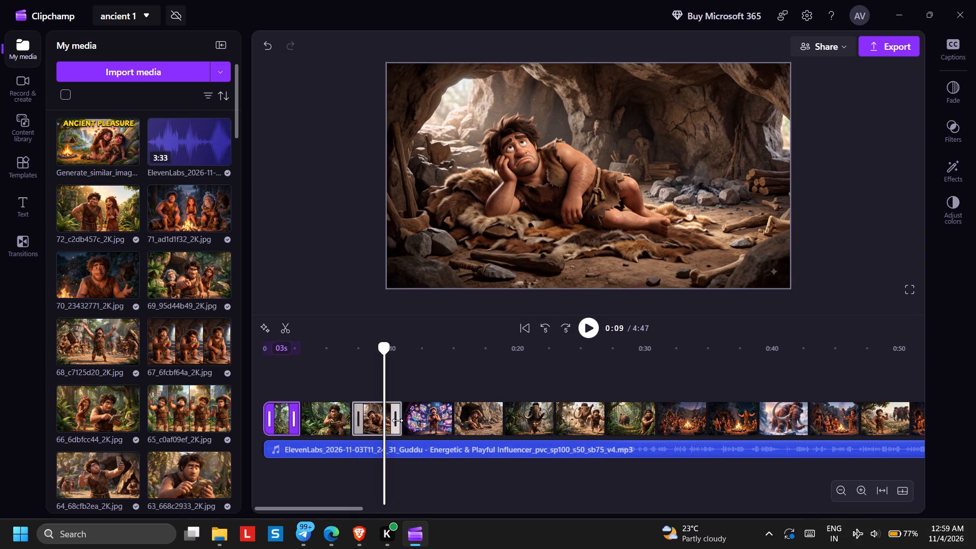
drag(398, 420, 381, 420)
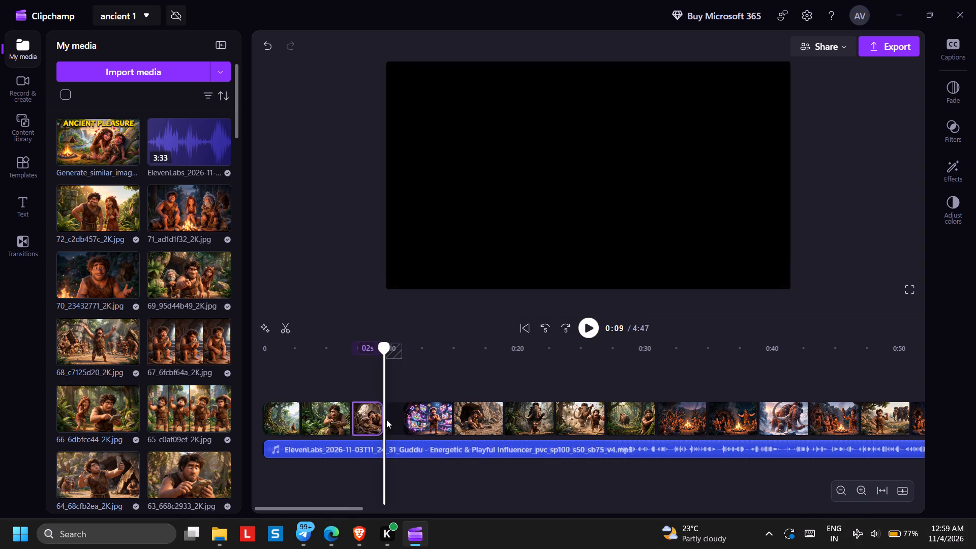
click(391, 418)
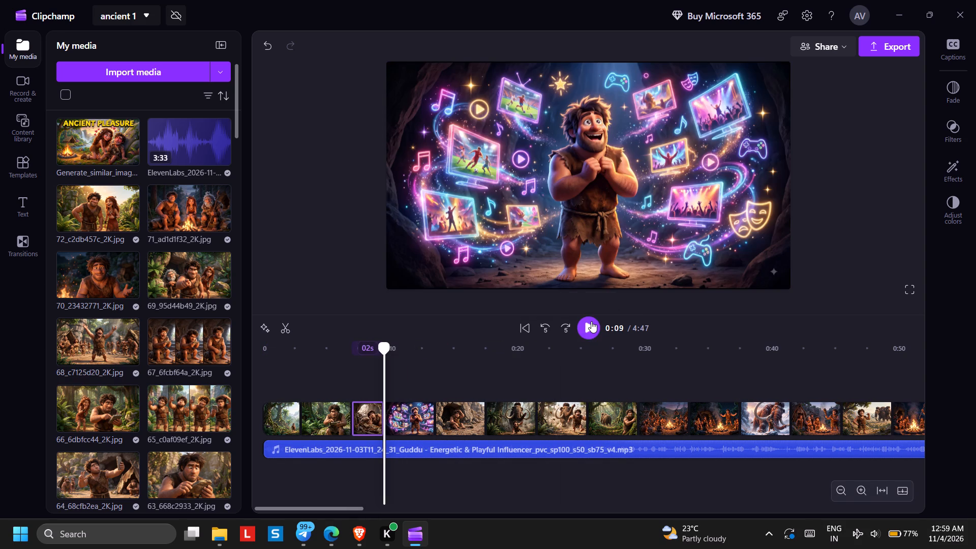
Delete the eighth clip, showing the caveman hiding from the mammoth behind a tree, and close the gap it leaves.
click(591, 321)
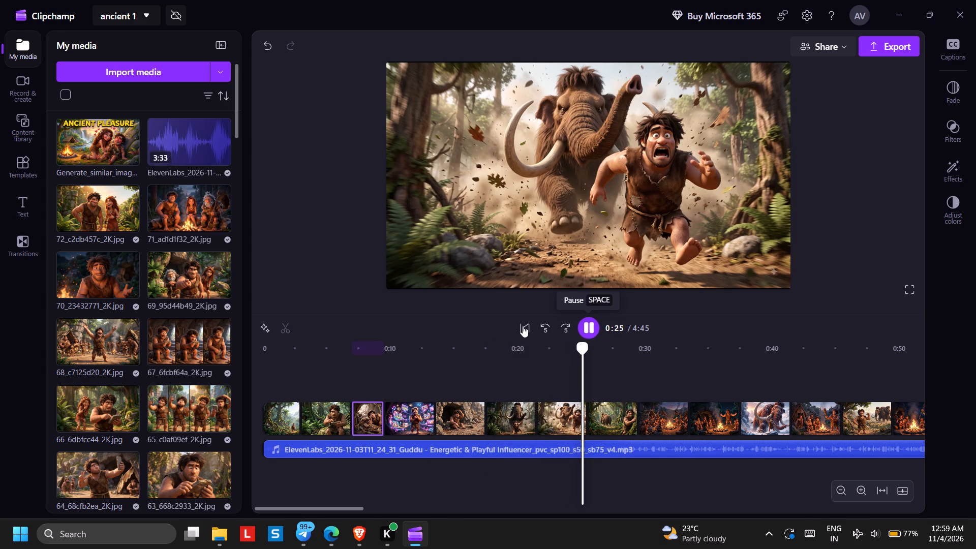
click(517, 326)
click(585, 325)
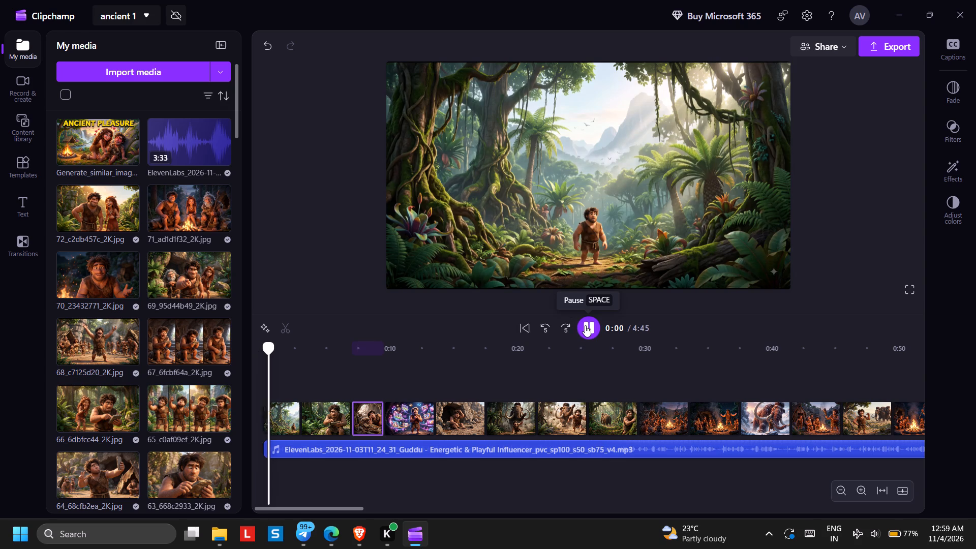
right_click(612, 418)
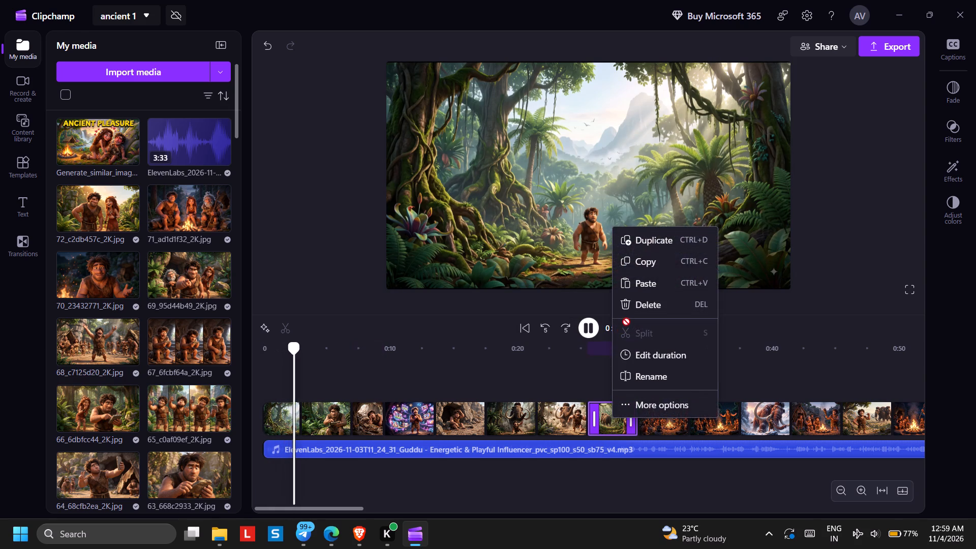
click(634, 311)
click(609, 423)
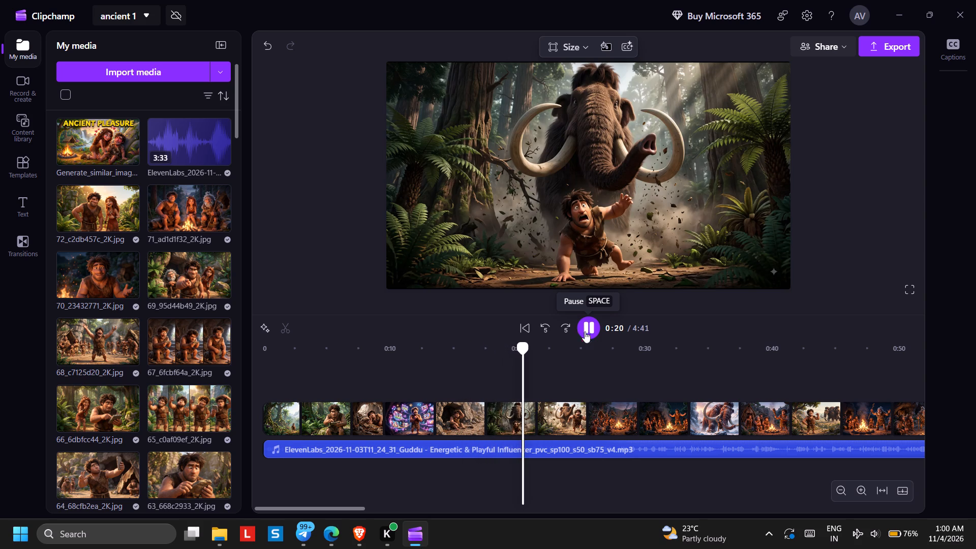
Extend the fourth clip slightly, make the fifth clip (caveman outside the cave) end at about 0:18, and close the gap.
click(454, 368)
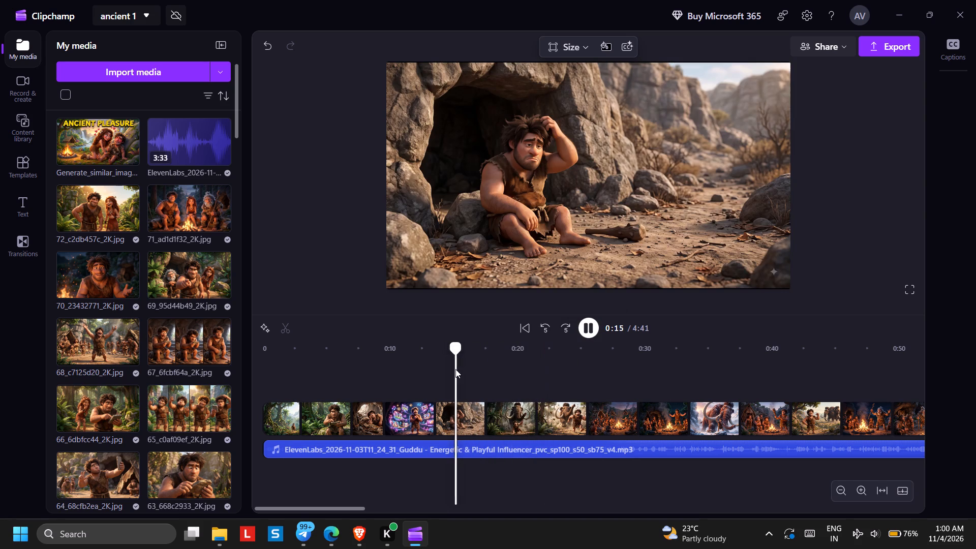
click(585, 329)
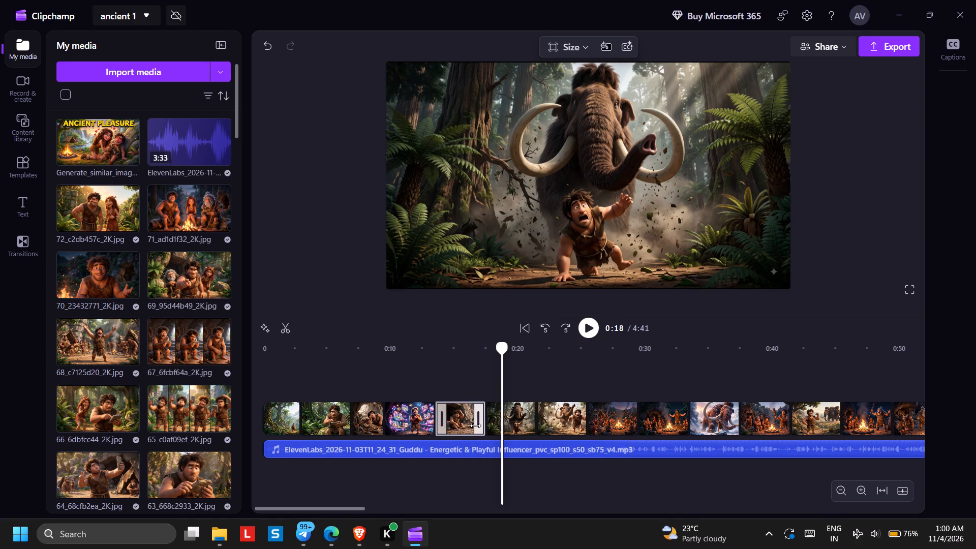
drag(475, 425, 491, 427)
drag(430, 426, 434, 426)
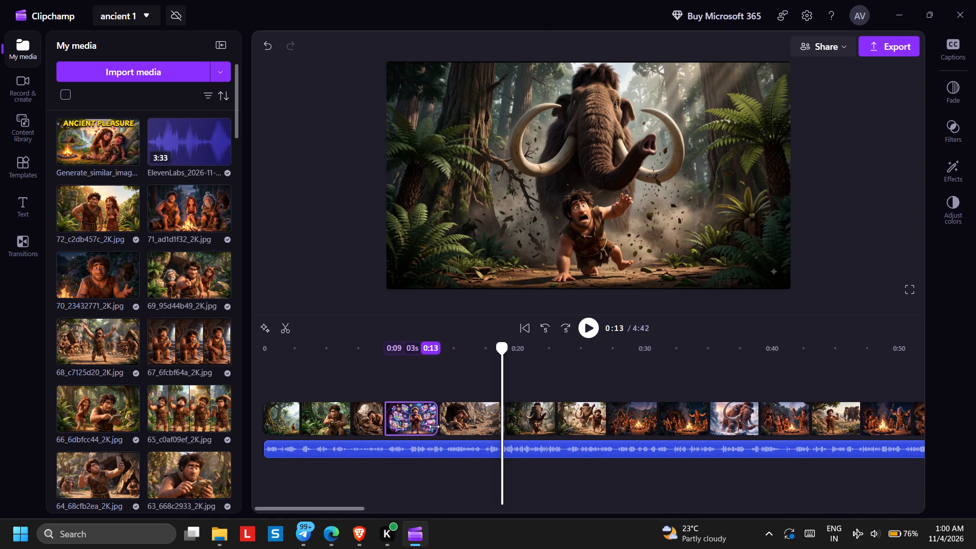
drag(434, 426, 436, 426)
drag(498, 420, 493, 420)
click(501, 422)
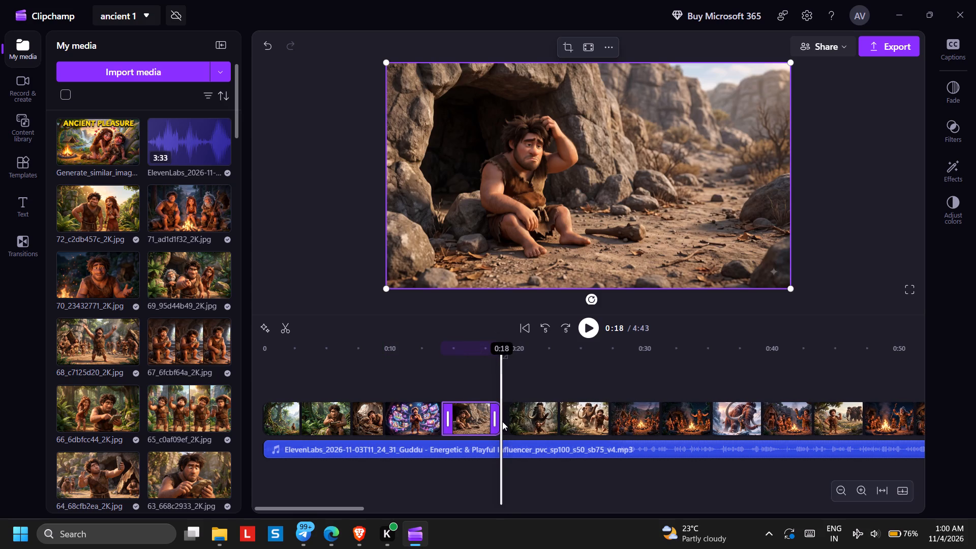
click(504, 420)
Play on to about 0:25, trim the seventh clip (mammoth chasing the caveman) to end there, and close the gap.
click(596, 330)
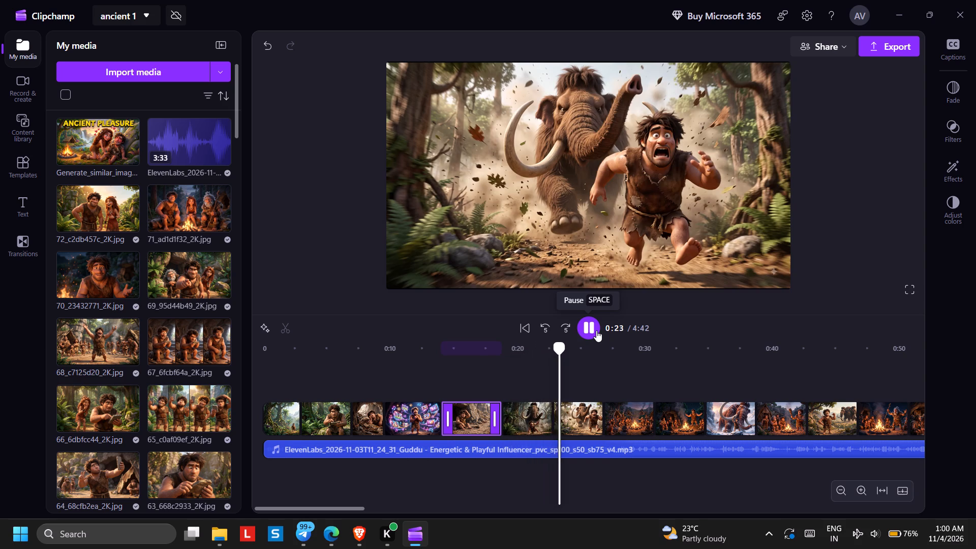
click(596, 330)
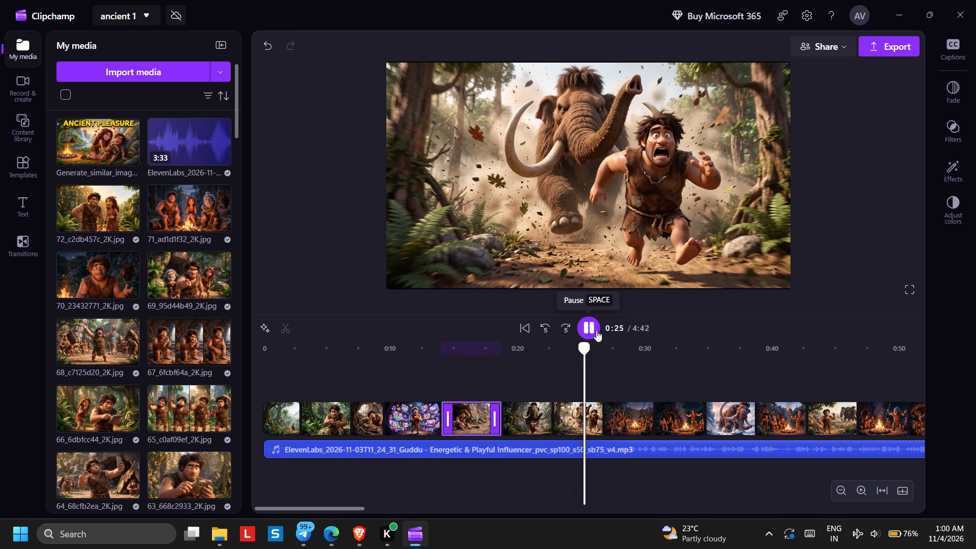
drag(593, 419, 586, 420)
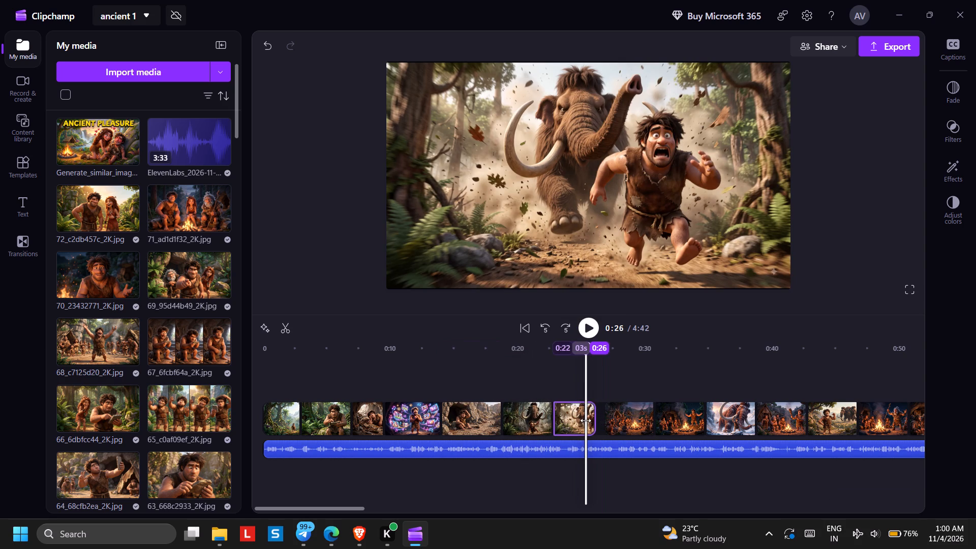
drag(586, 420, 576, 422)
click(596, 419)
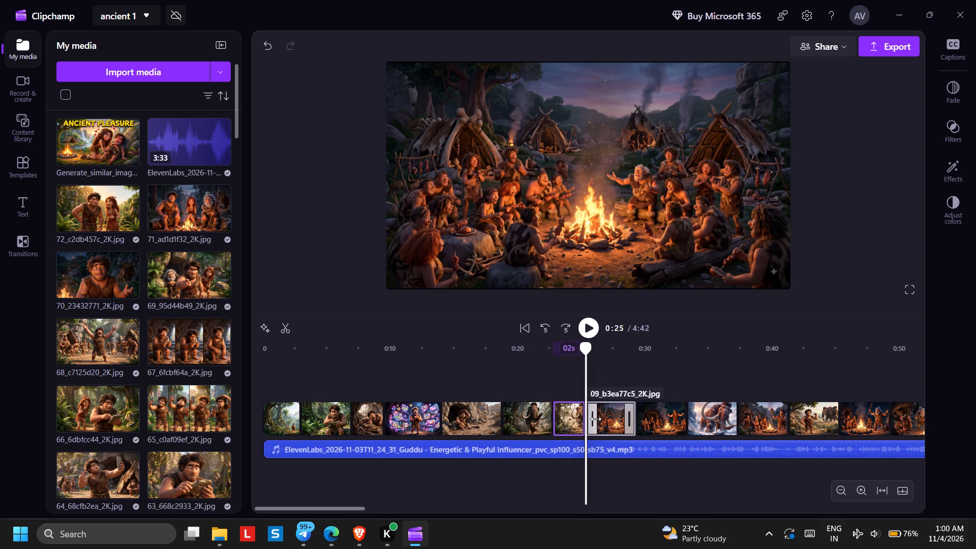
Play on to about 0:35, extend the eighth clip (tribe around campfire) to about 0:30, end the ninth at 0:35, and close the gap.
click(586, 331)
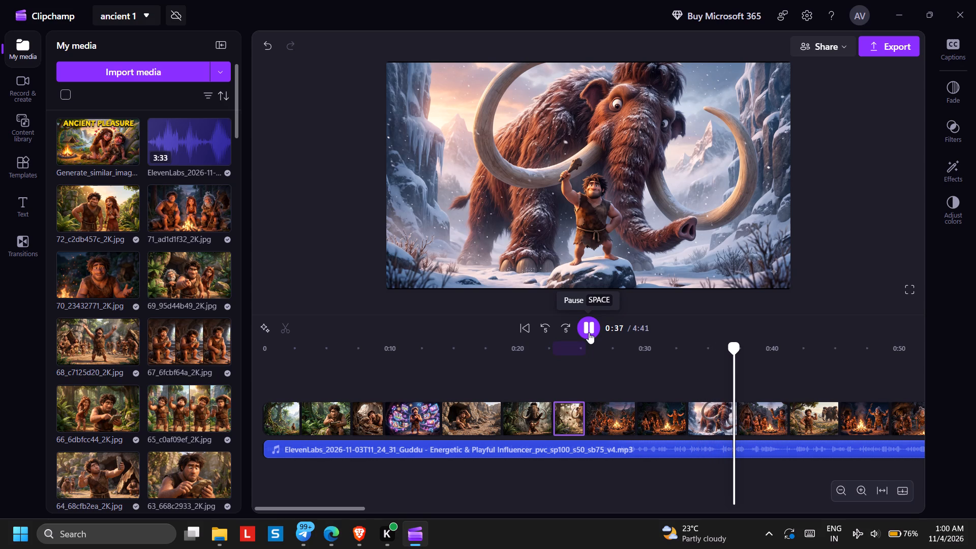
click(608, 386)
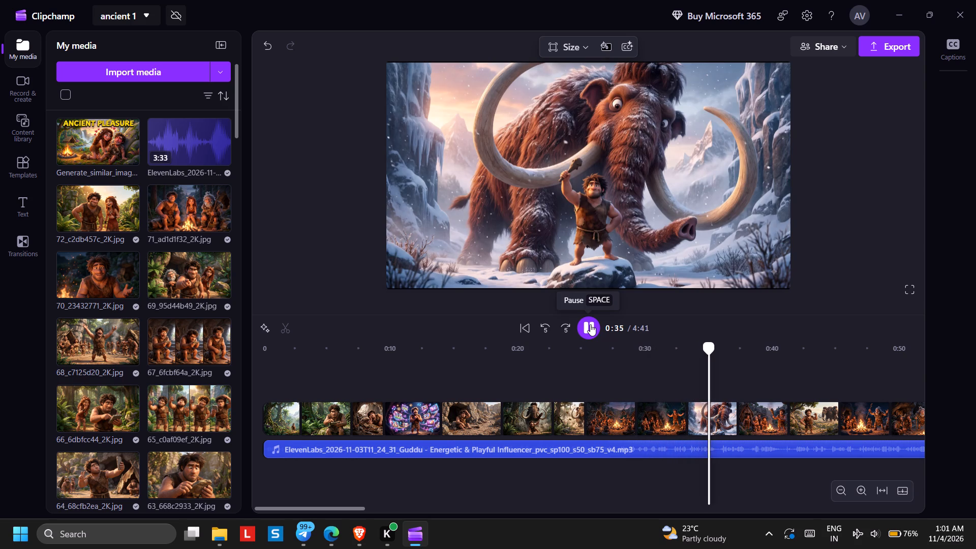
click(590, 324)
drag(681, 418, 687, 418)
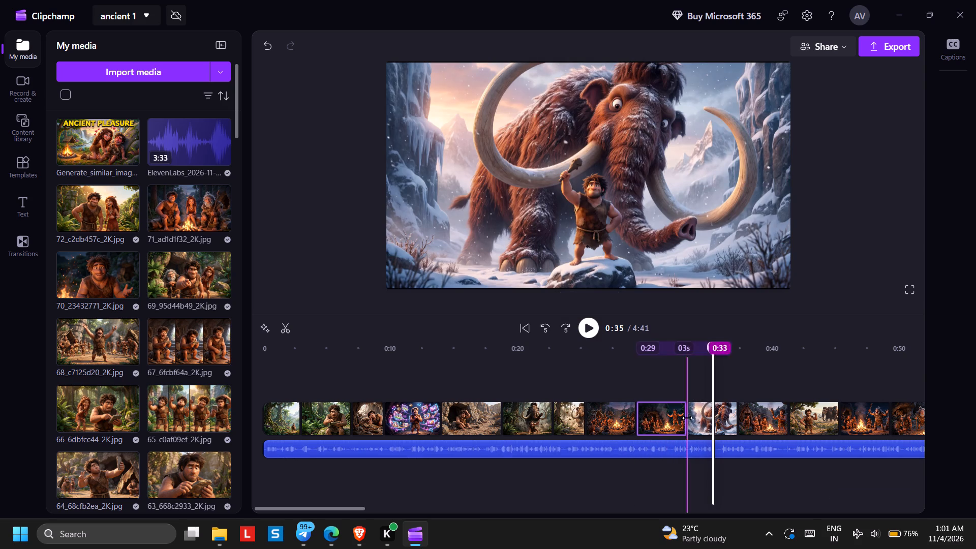
drag(687, 418, 706, 418)
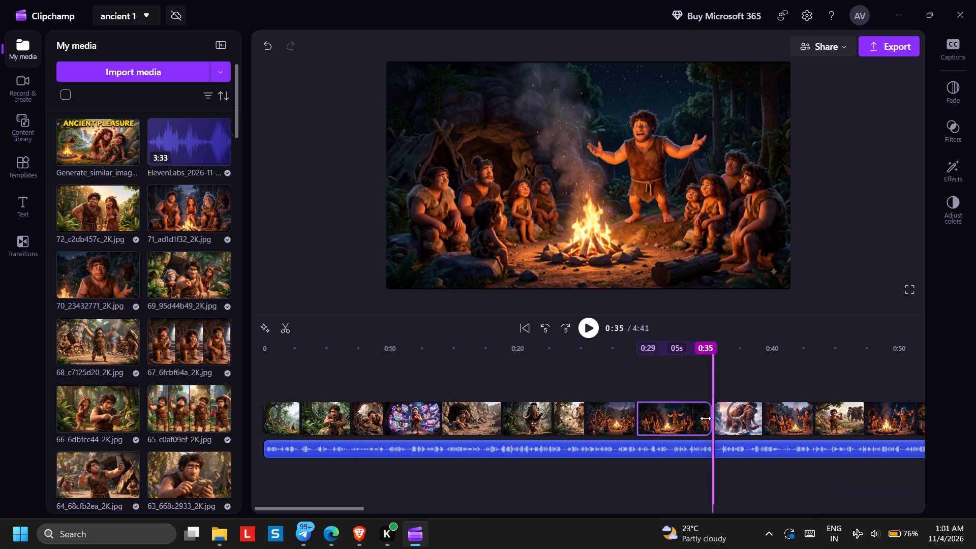
drag(627, 422, 635, 422)
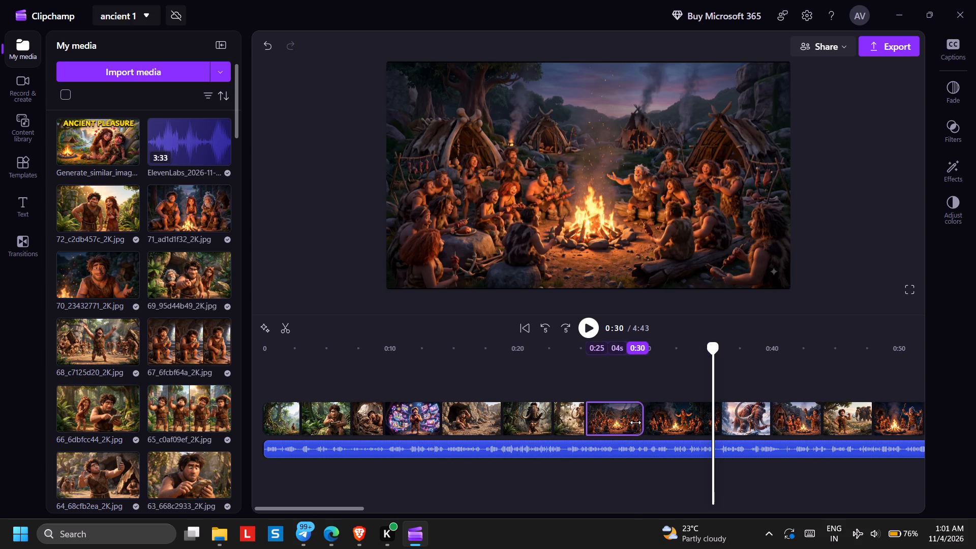
drag(635, 422, 645, 422)
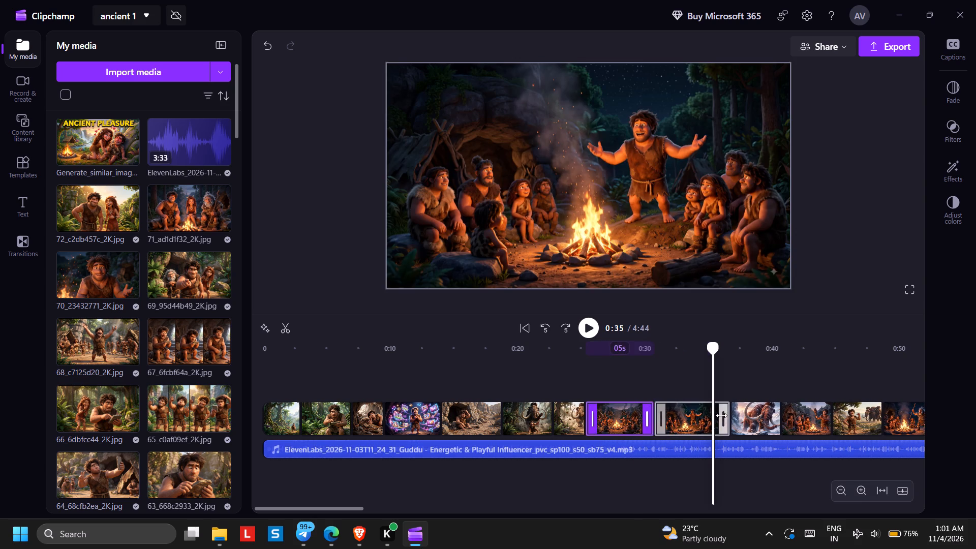
drag(721, 415, 706, 416)
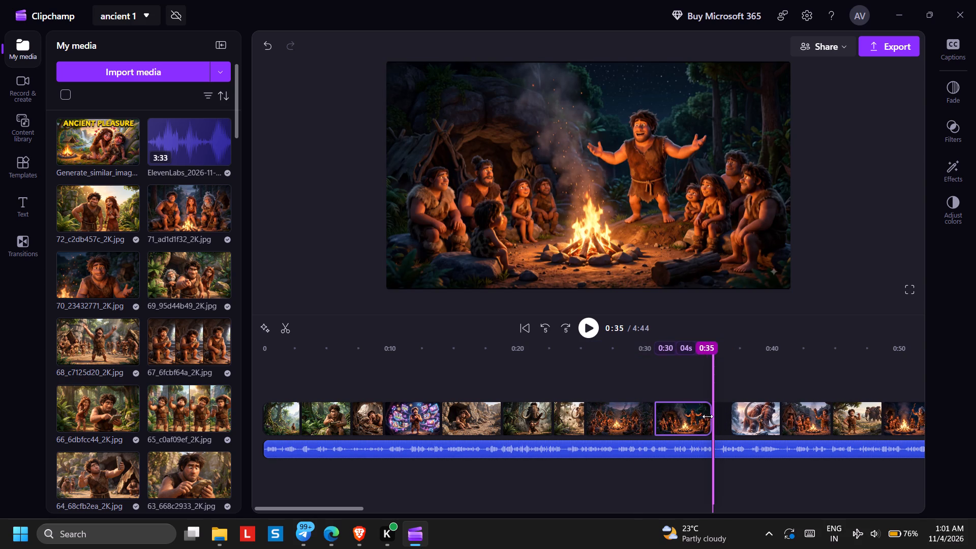
click(724, 417)
Replay from 0:24, lengthen the sixth clip to about 4 seconds, make the seventh (mammoth chase) end at about 0:27, and close the gap.
click(573, 386)
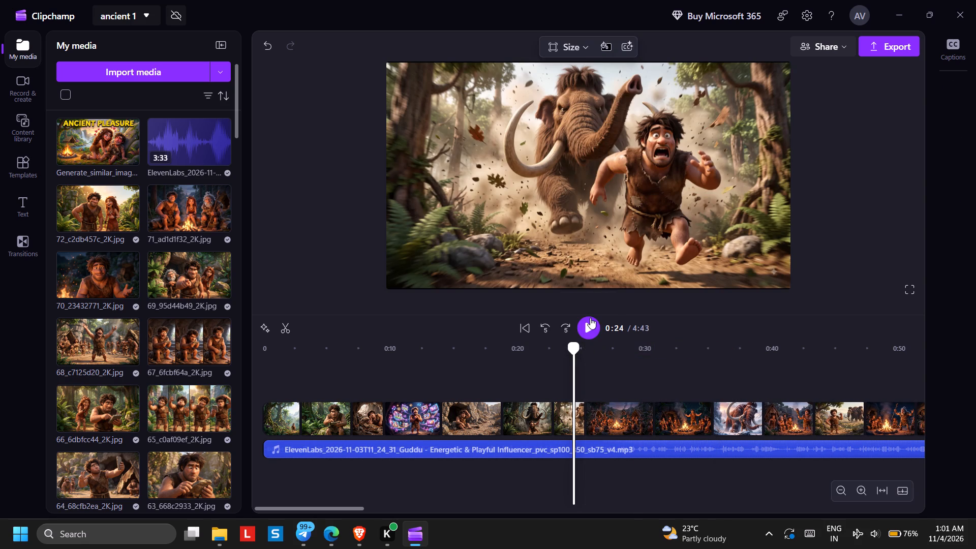
click(590, 318)
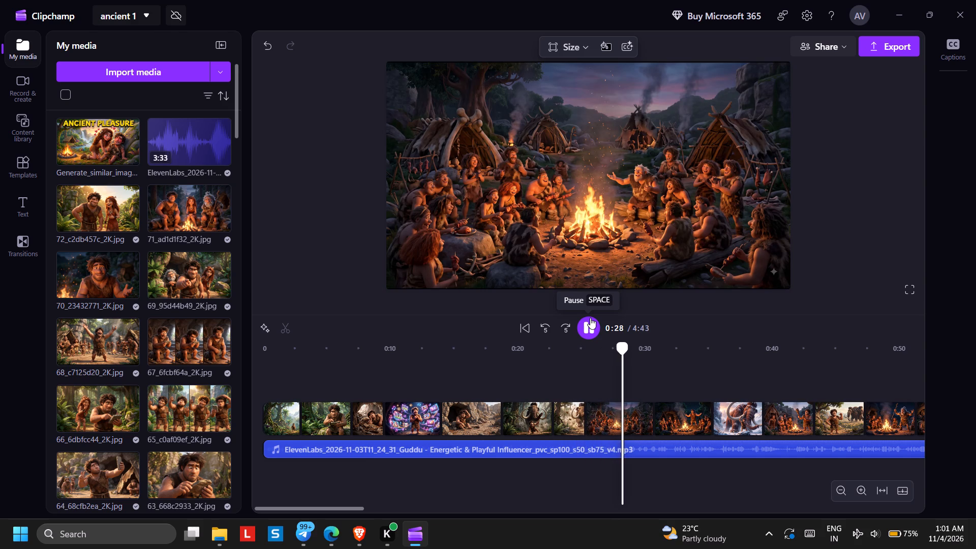
click(557, 379)
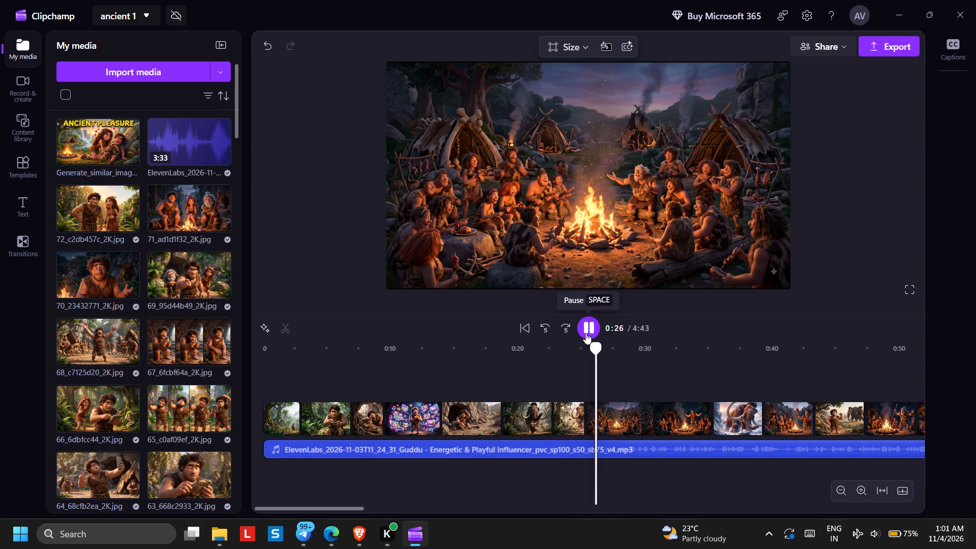
click(586, 333)
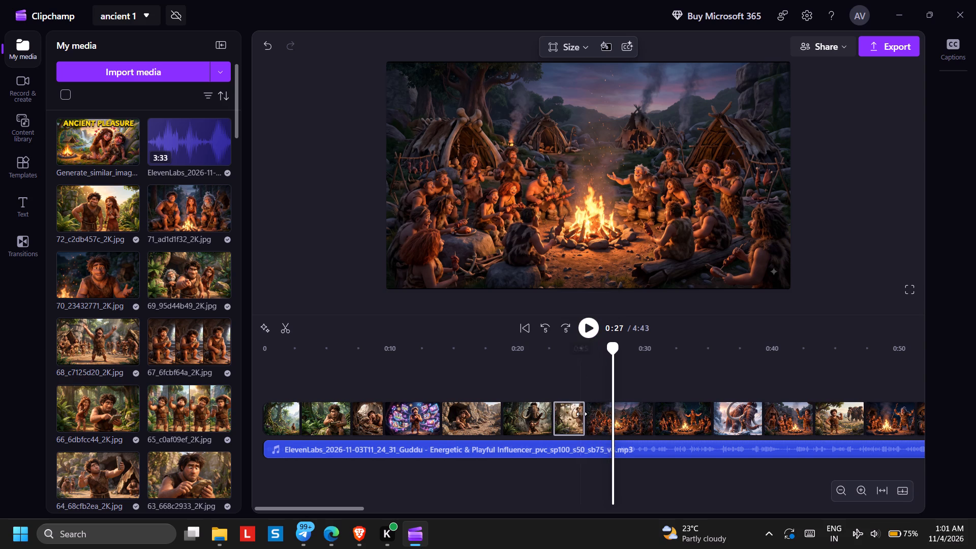
drag(582, 419, 606, 419)
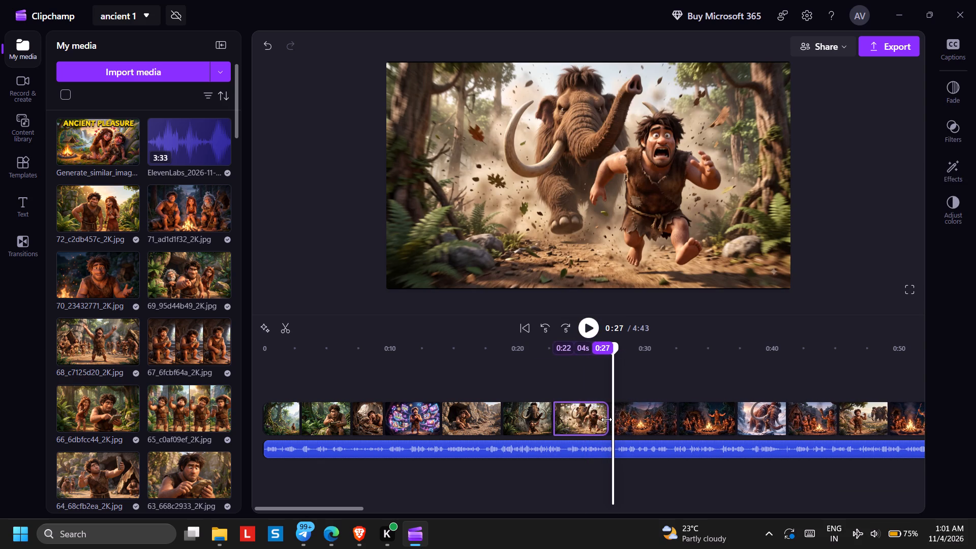
drag(606, 419, 609, 419)
drag(548, 426, 552, 426)
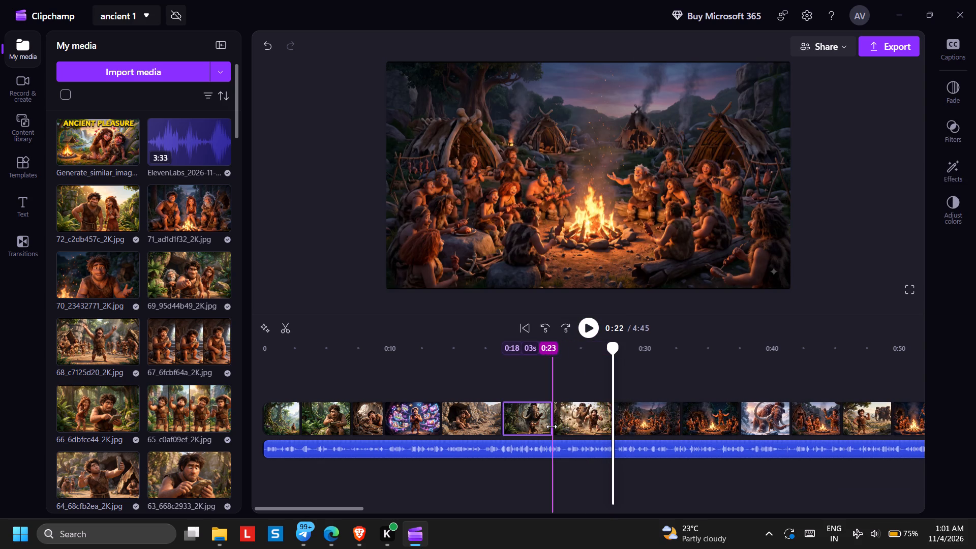
drag(552, 426, 557, 426)
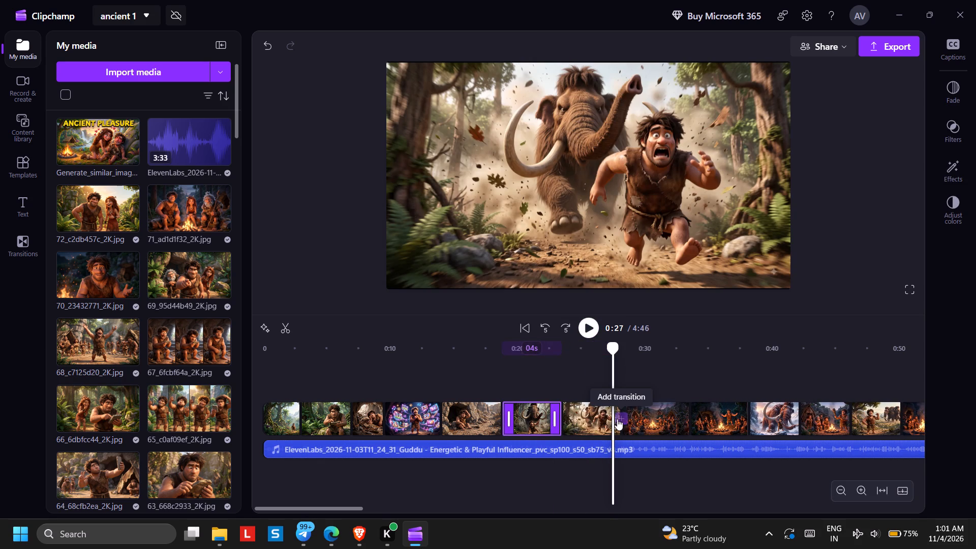
drag(615, 426, 608, 426)
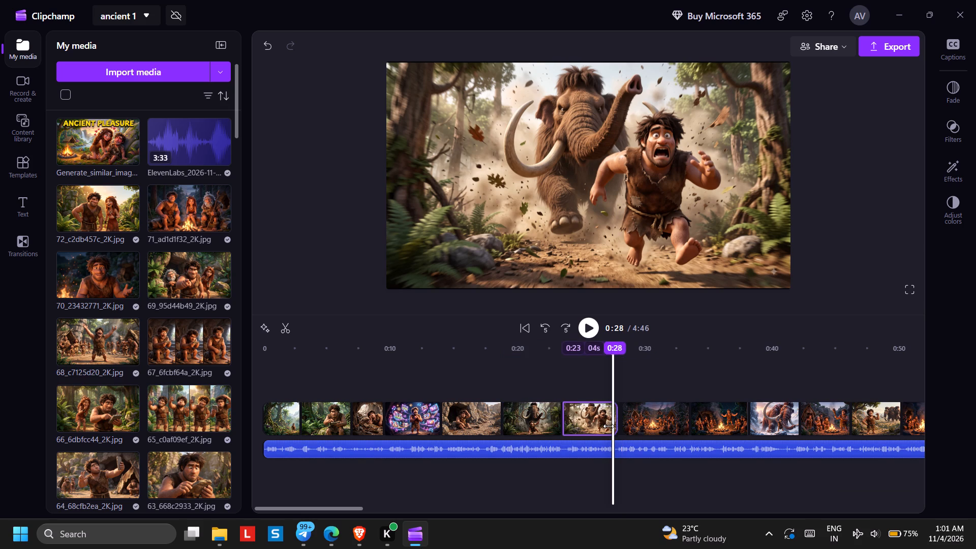
drag(608, 426, 608, 426)
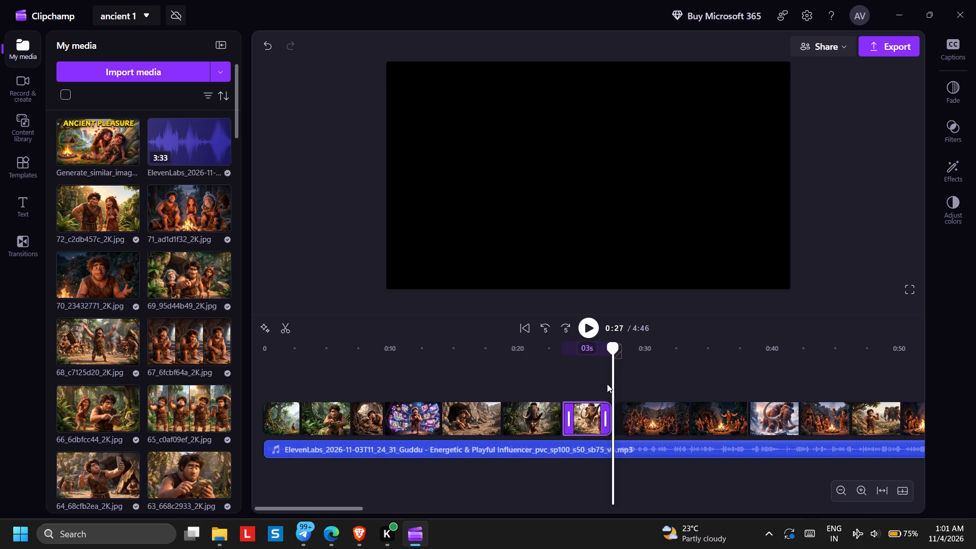
click(617, 420)
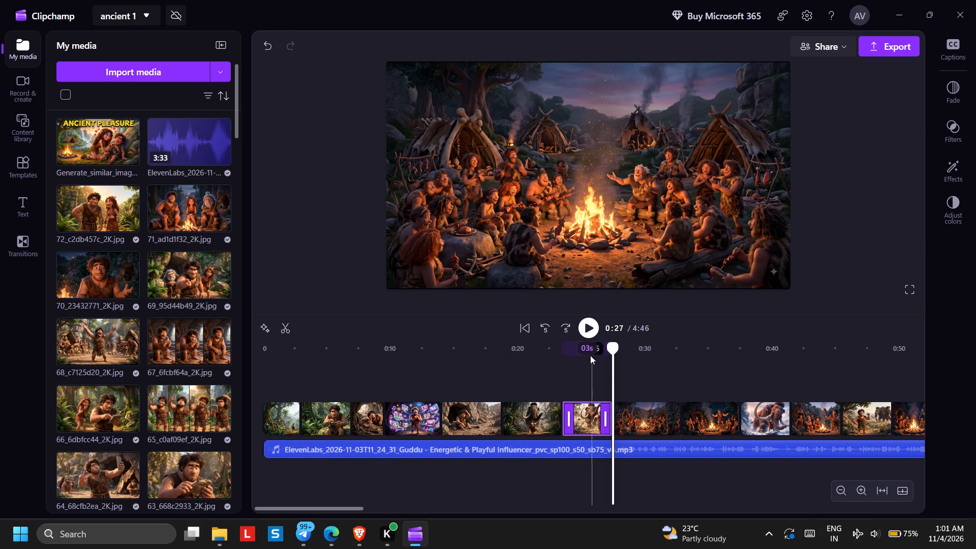
Play on to about 0:36, trim the ninth clip (caveman with outstretched arms by the fire) to end there, and close the gap.
click(590, 334)
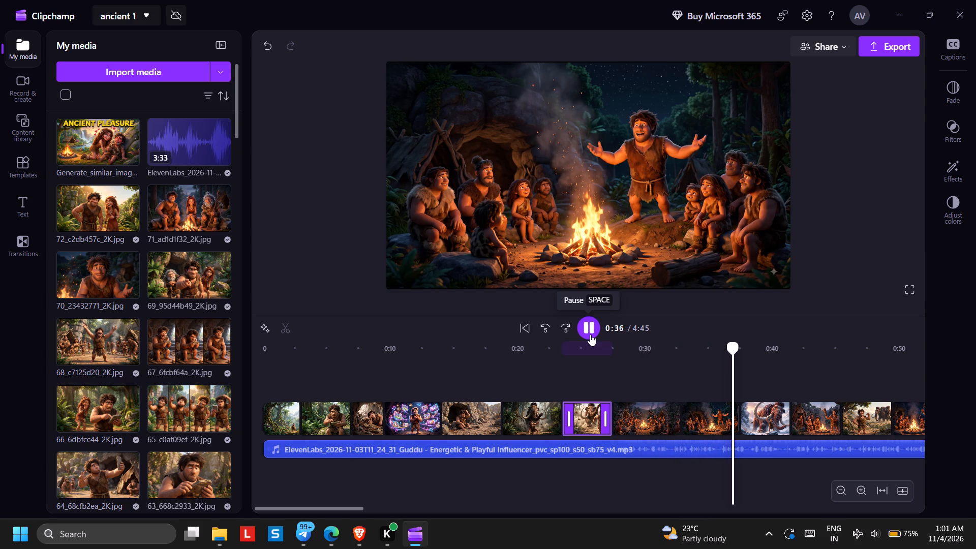
click(590, 334)
click(701, 377)
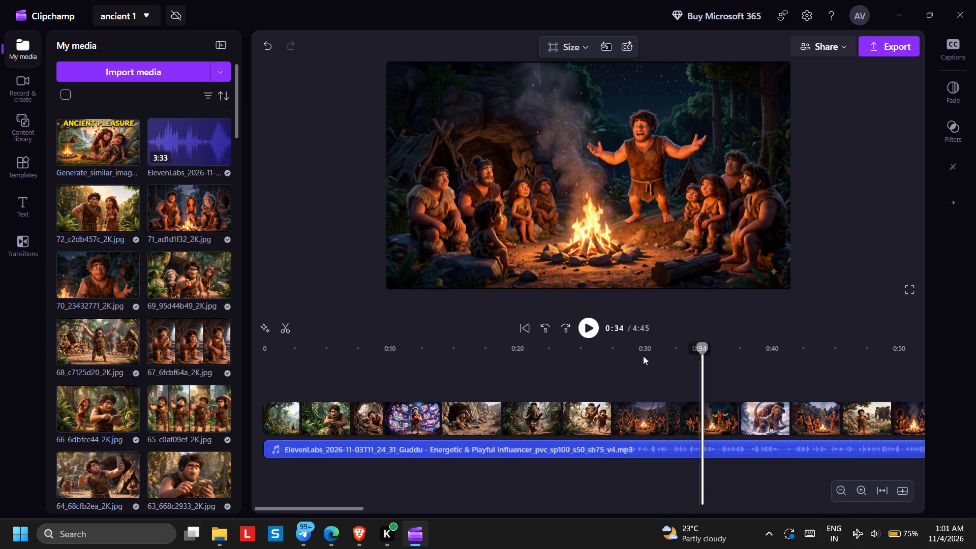
click(590, 329)
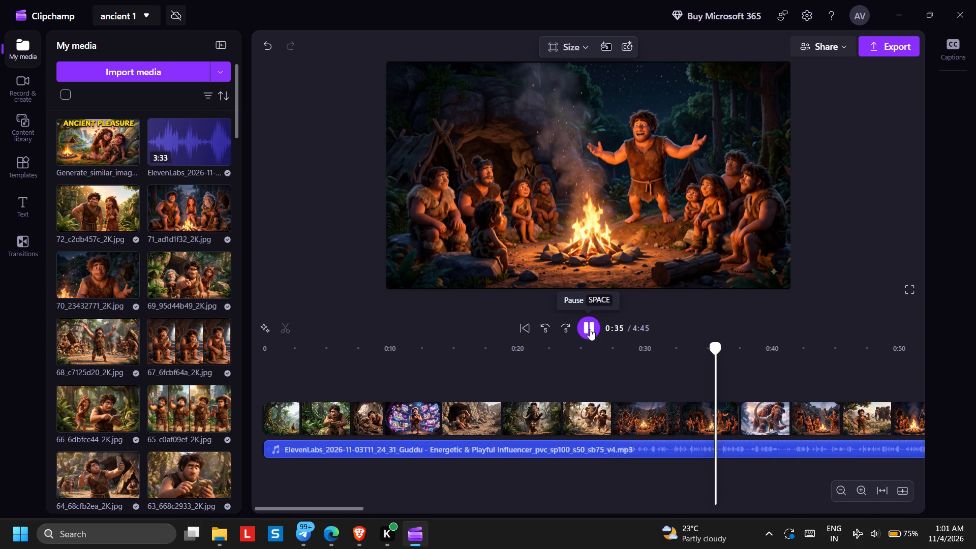
click(590, 329)
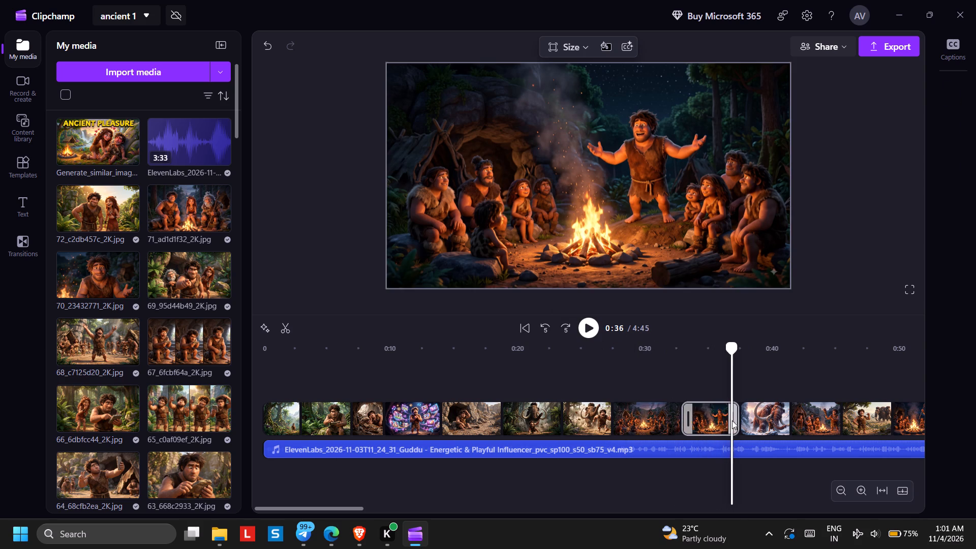
drag(736, 421, 728, 421)
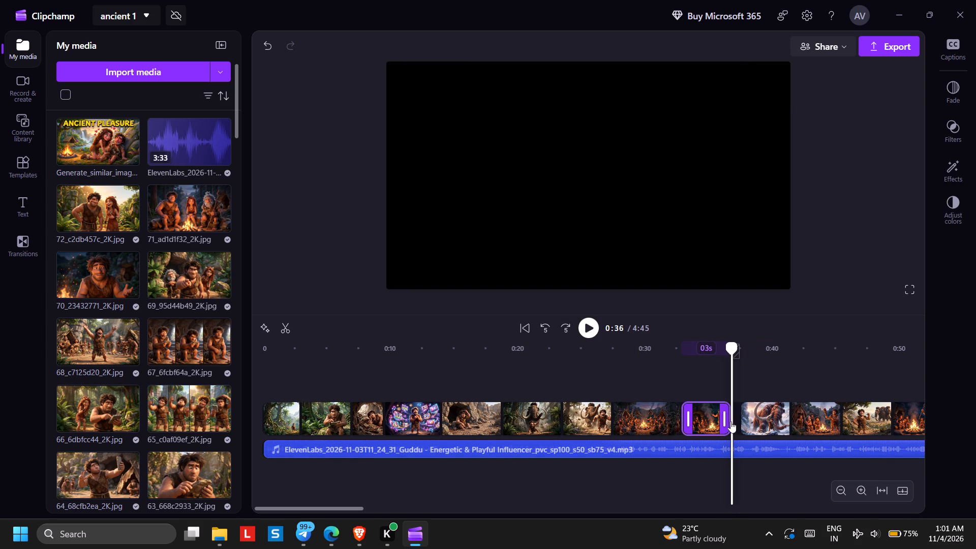
click(736, 420)
Preview the clips up to about 0:46, recheck from about 0:39, and delete the eleventh clip, showing the caveman raising a club by the fire.
click(586, 317)
click(587, 322)
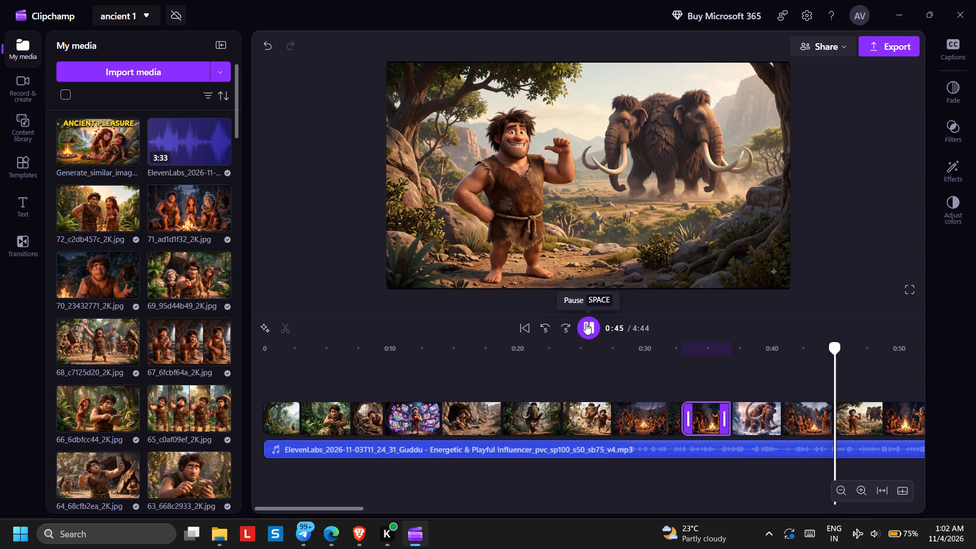
click(586, 323)
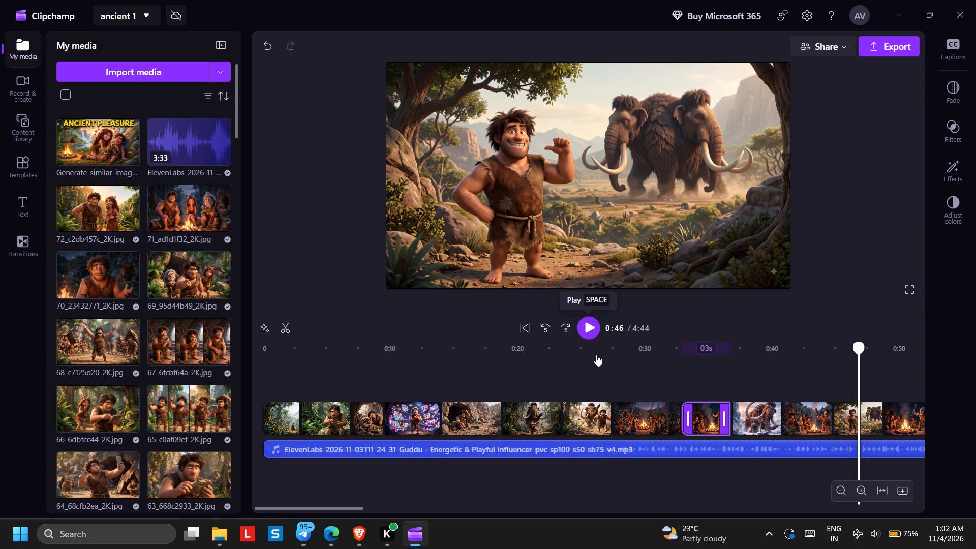
drag(291, 509, 310, 509)
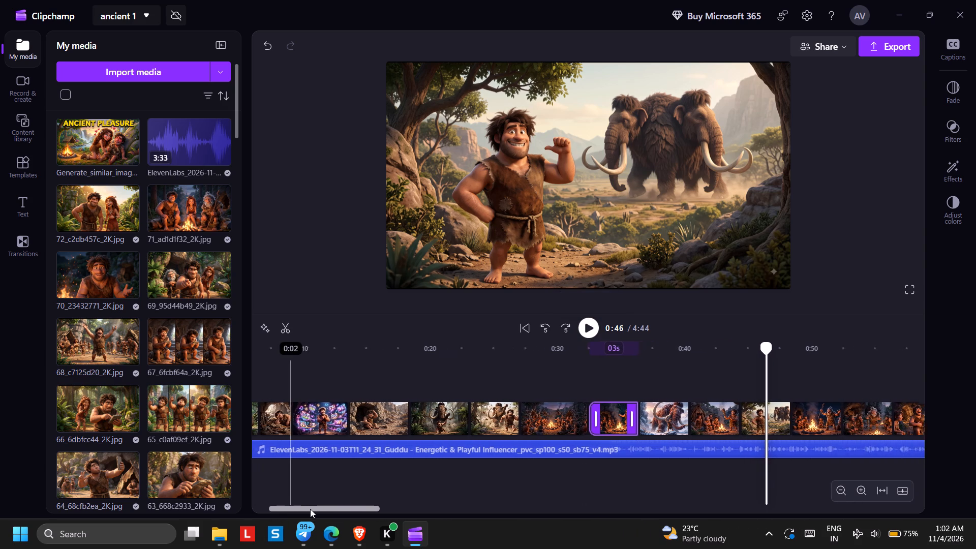
drag(310, 509, 324, 509)
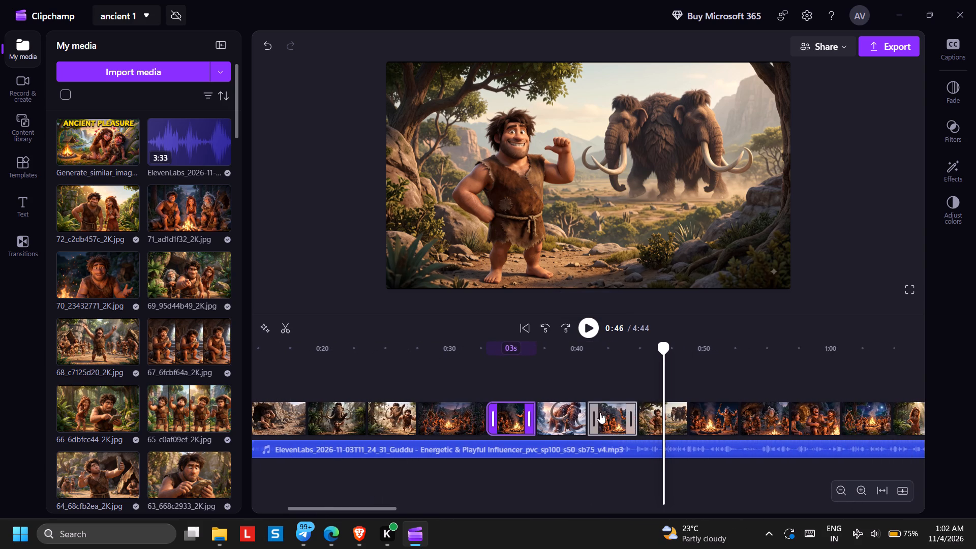
right_click(605, 418)
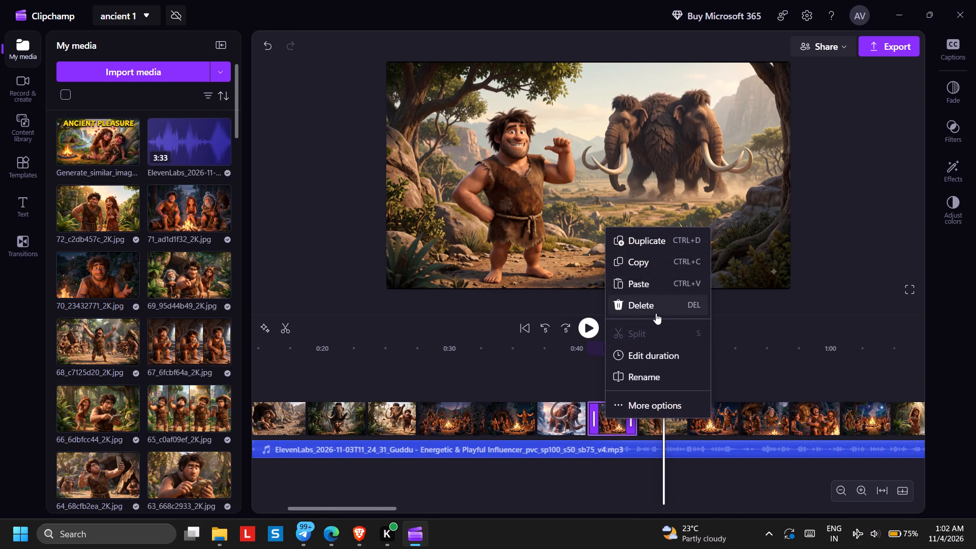
click(572, 386)
click(591, 322)
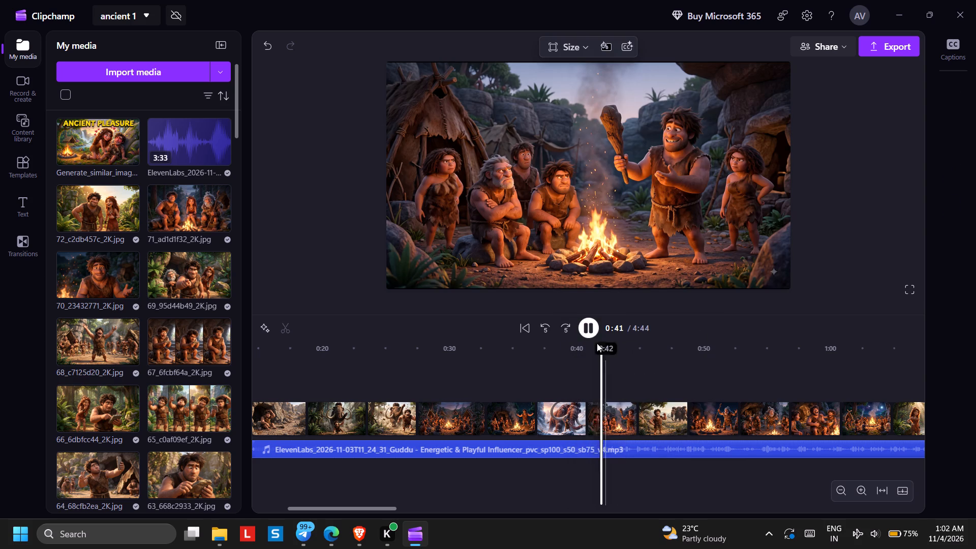
click(590, 326)
right_click(607, 422)
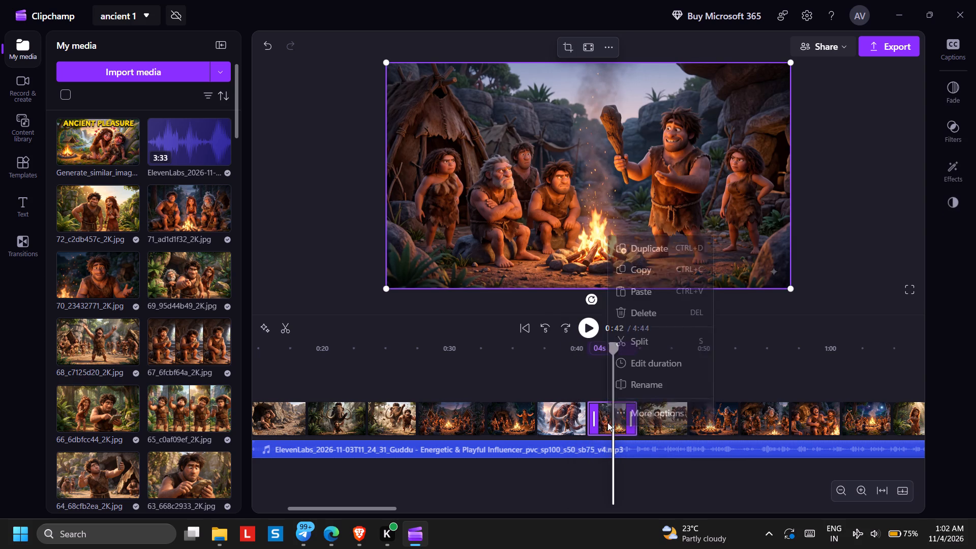
click(620, 313)
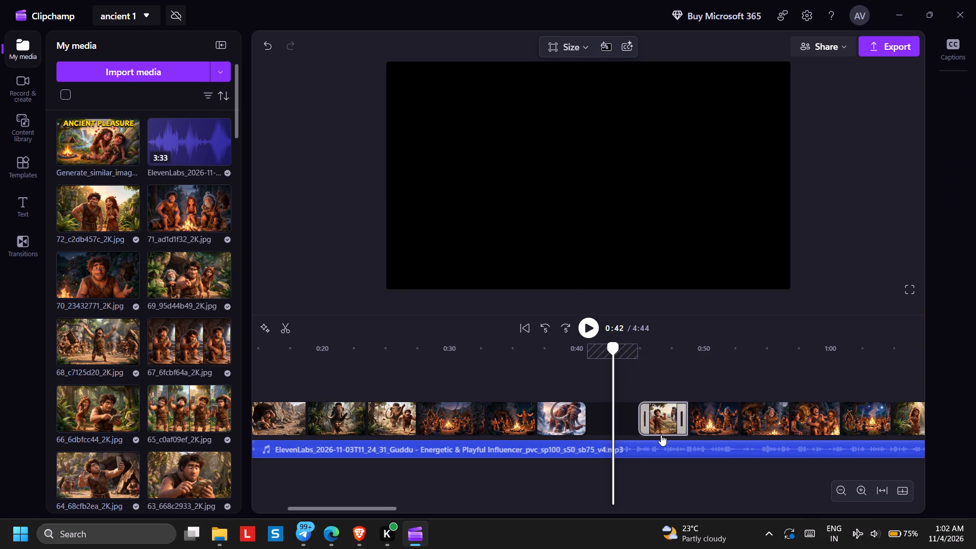
Delete the following clip, showing the caveman posing in front of the mammoths, and close the gap left by both deleted clips.
right_click(659, 418)
click(668, 316)
click(675, 308)
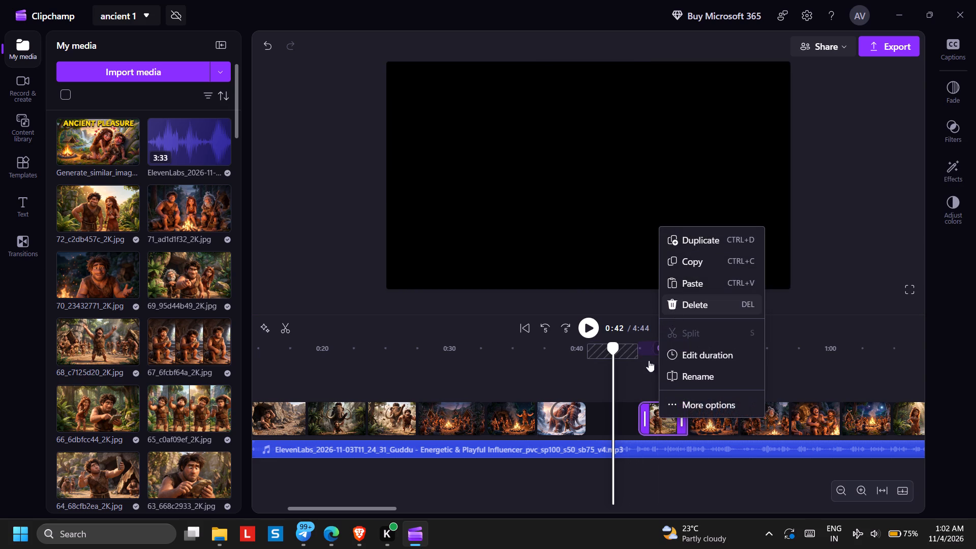
click(633, 417)
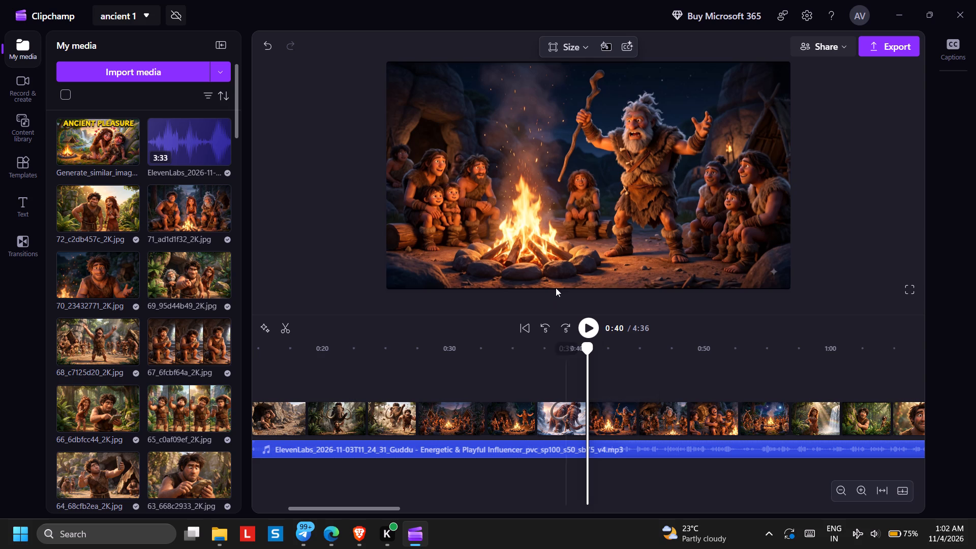
Replay from 0:40, trim the clip of the laughing cavemen sharing a bowl by the fire to end at about 0:50, and close the gap.
click(593, 333)
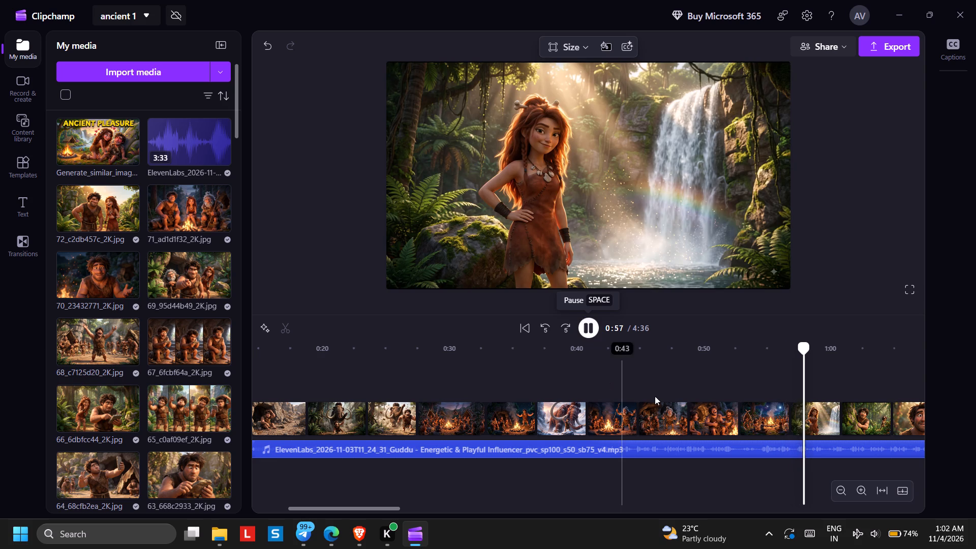
click(584, 385)
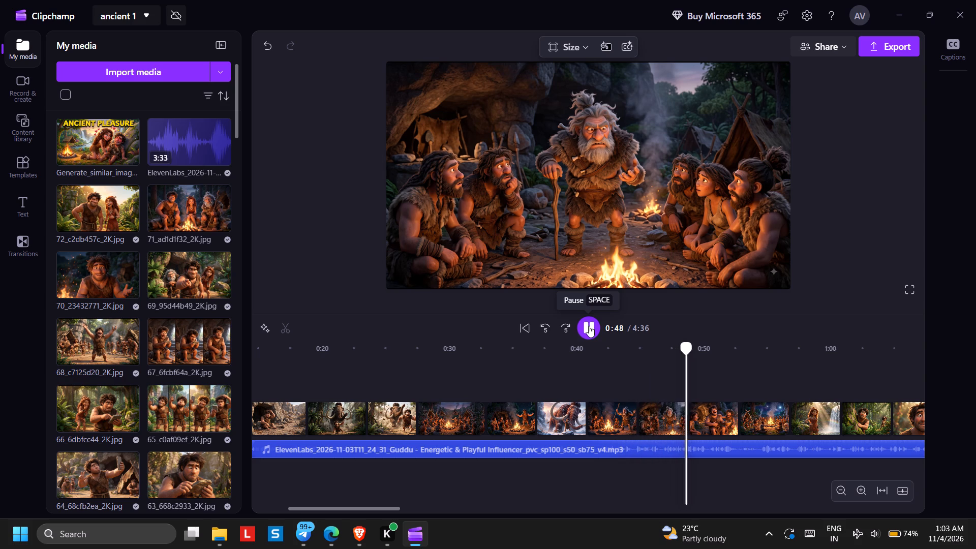
click(589, 326)
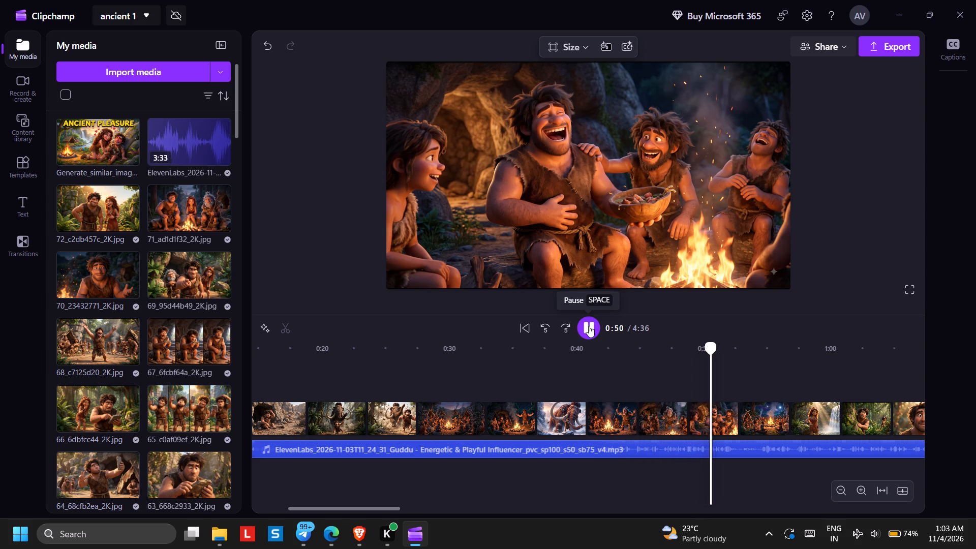
drag(733, 430, 709, 432)
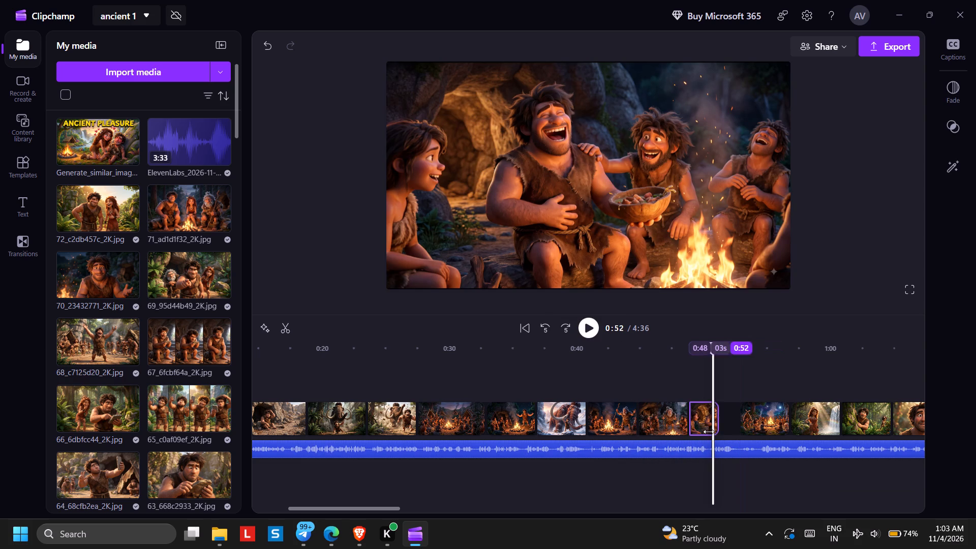
drag(709, 432, 704, 432)
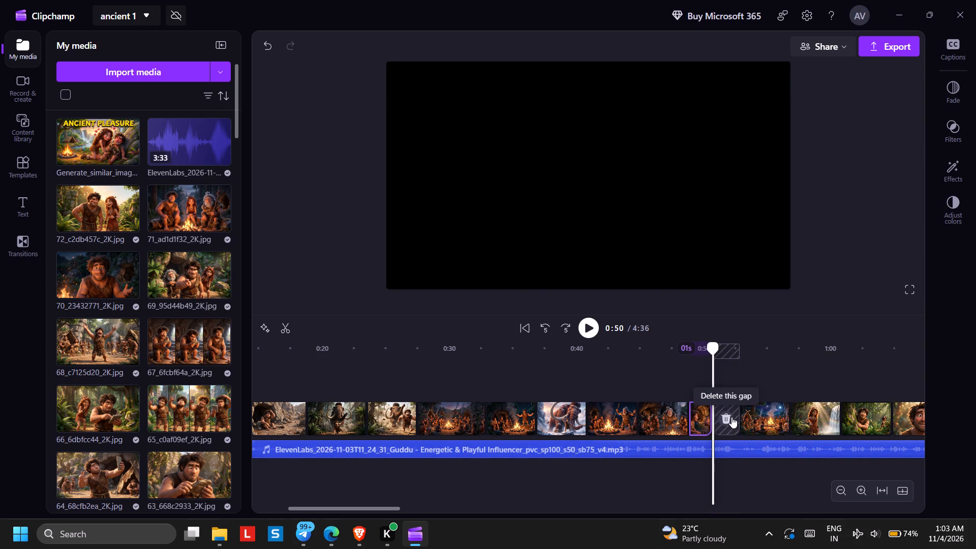
click(731, 417)
Play on to about 0:53, trim the clip of the night gathering around the campfire to end there, and close the gap.
click(579, 318)
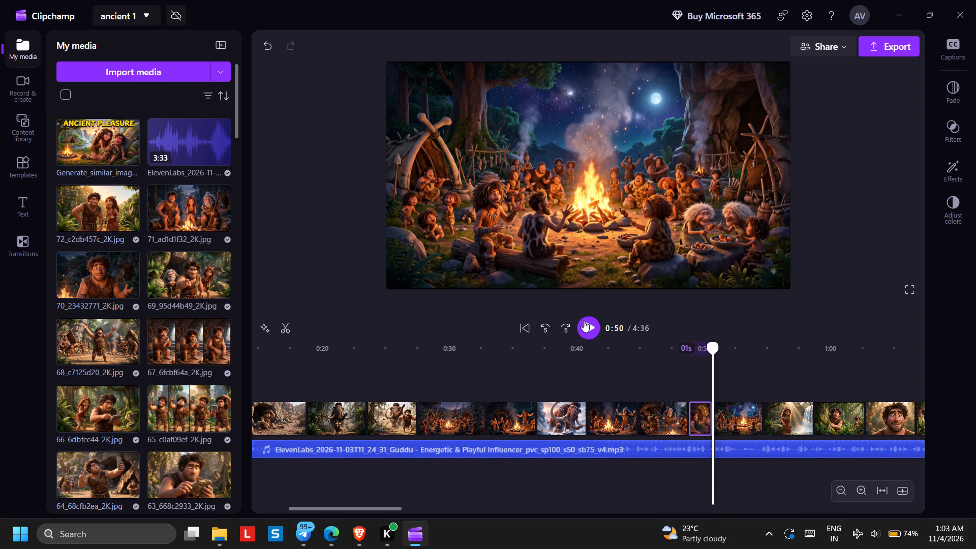
click(584, 321)
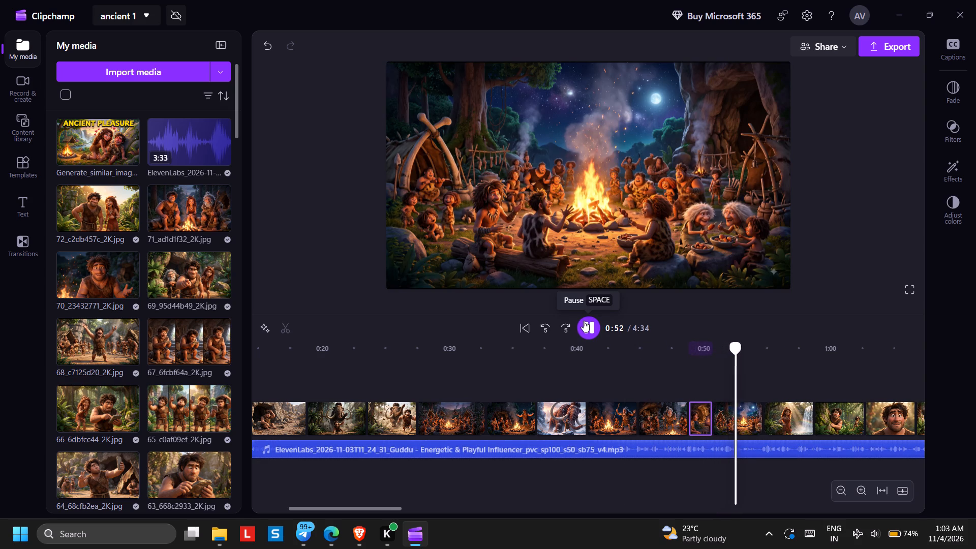
click(584, 321)
drag(755, 419, 735, 421)
click(750, 421)
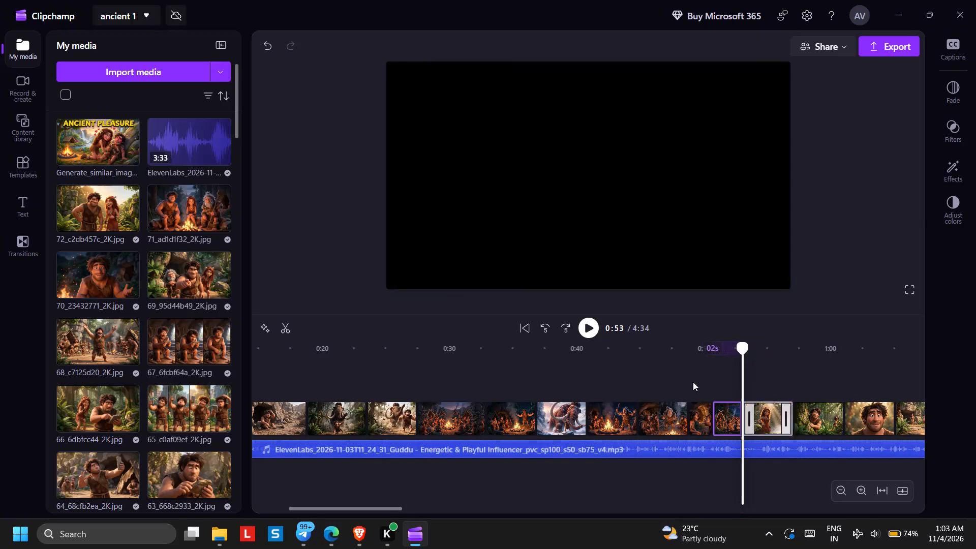
Preview the clips from about 0:53 to 1:14 against the voiceover, then skip back to recheck from before 0:58.
click(583, 326)
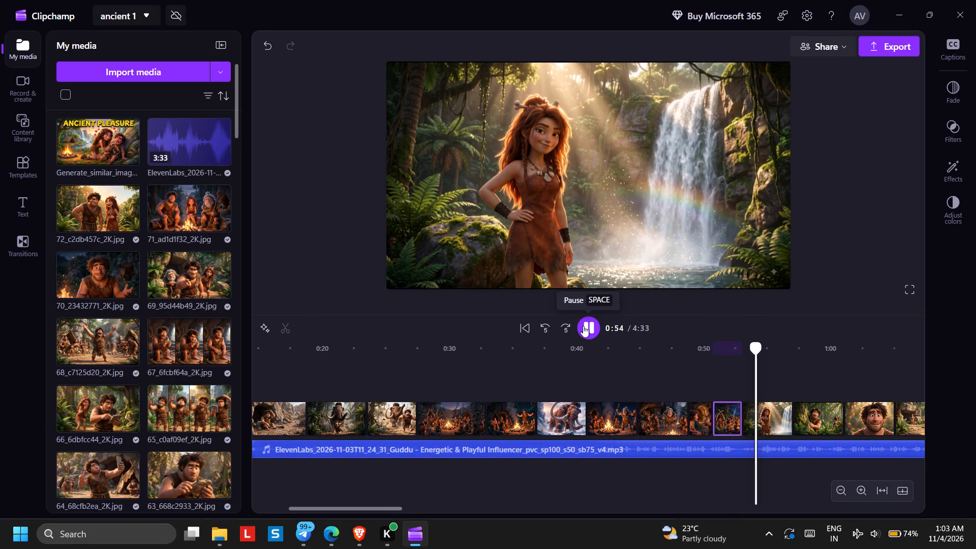
click(583, 326)
click(583, 326)
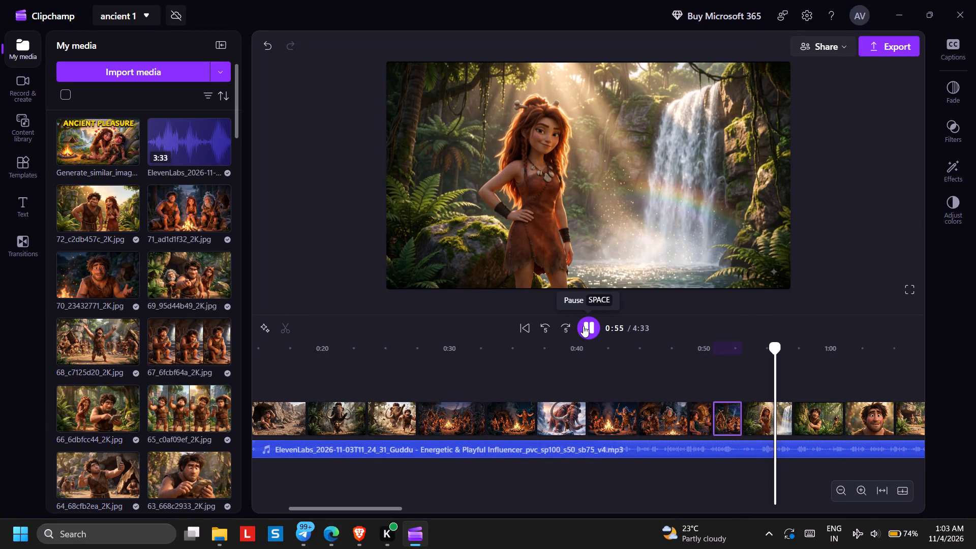
click(583, 326)
click(725, 387)
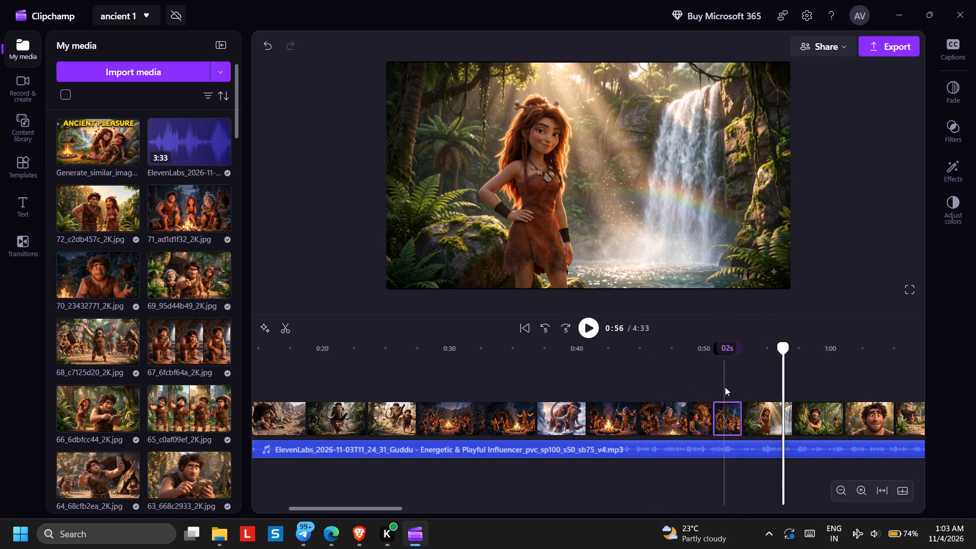
click(592, 328)
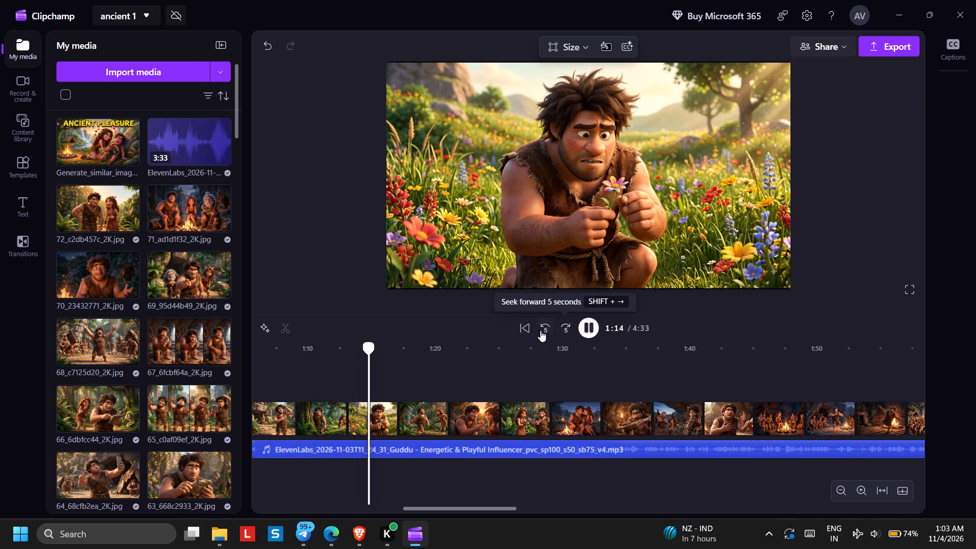
click(550, 331)
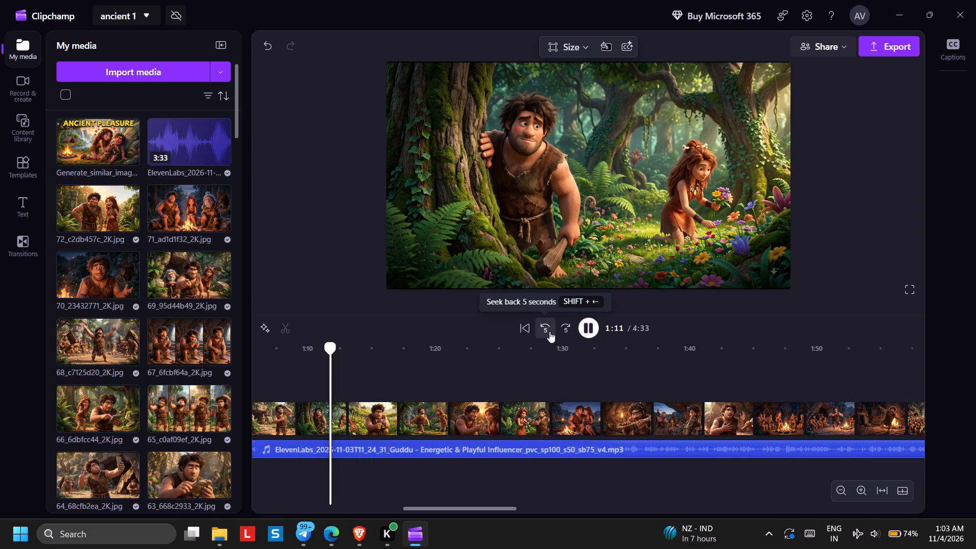
click(550, 331)
click(550, 331)
click(550, 331)
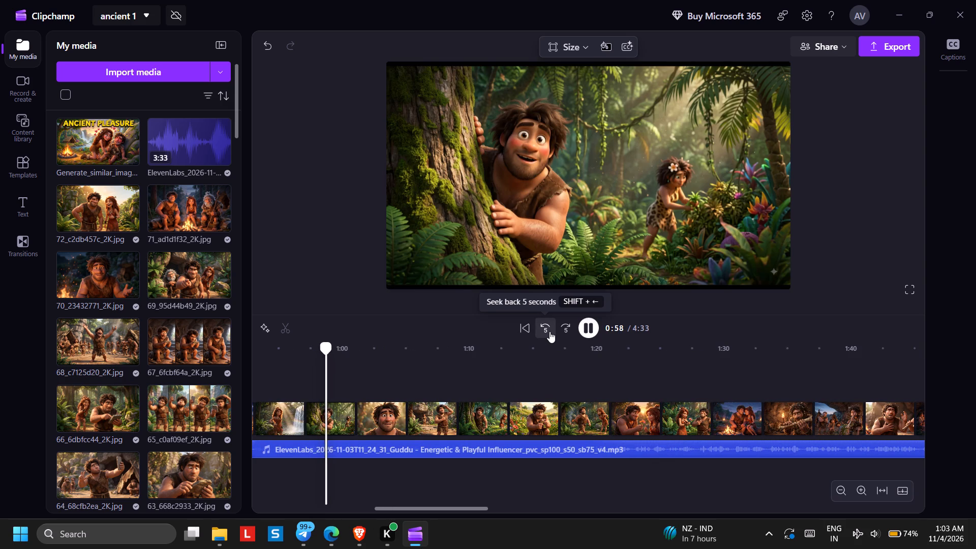
click(550, 331)
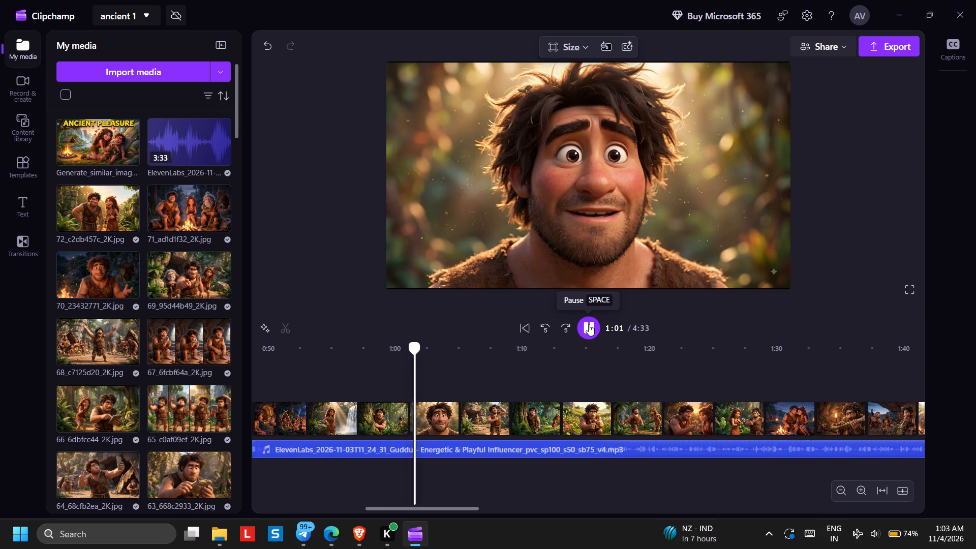
Replay up to about 1:07, trim the clip of the caveman scratching his head to end there, and close the gap.
click(342, 374)
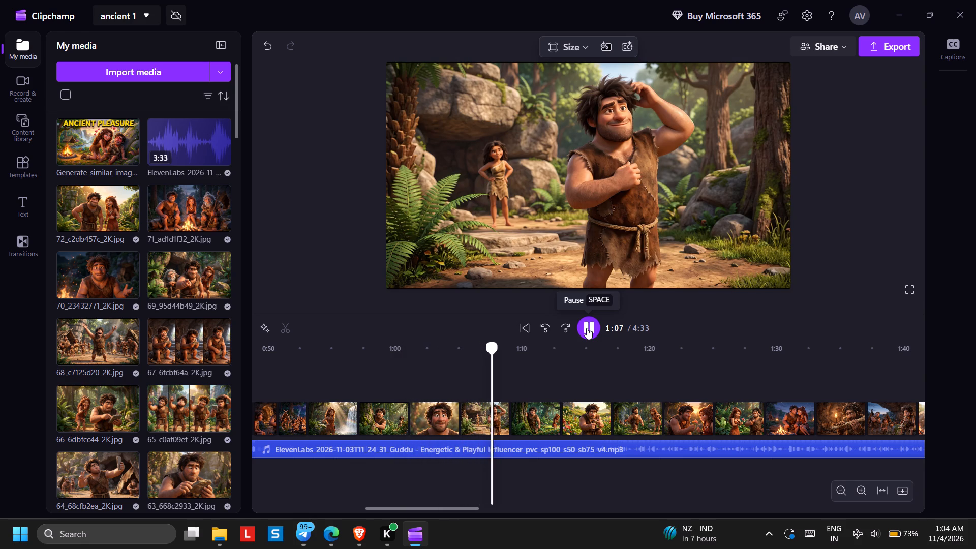
click(587, 328)
click(450, 391)
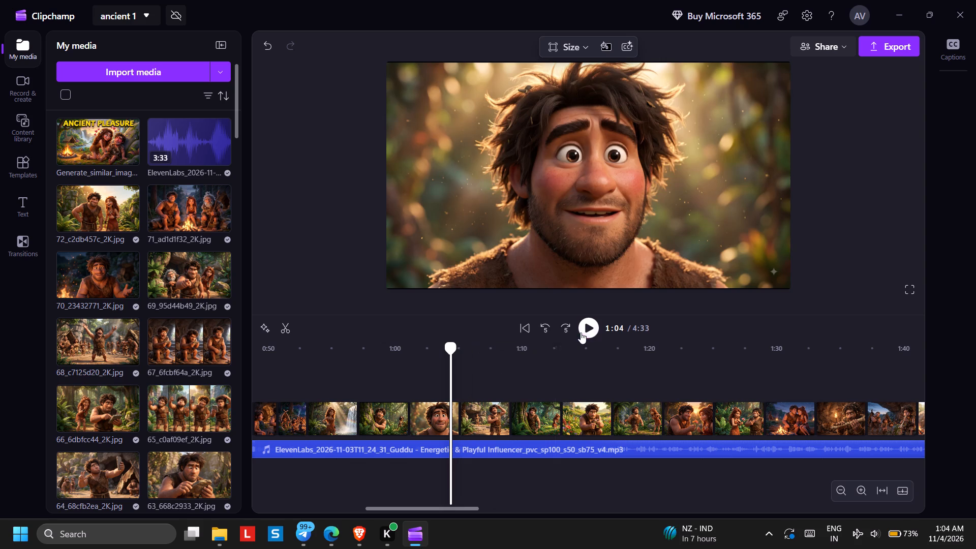
click(583, 331)
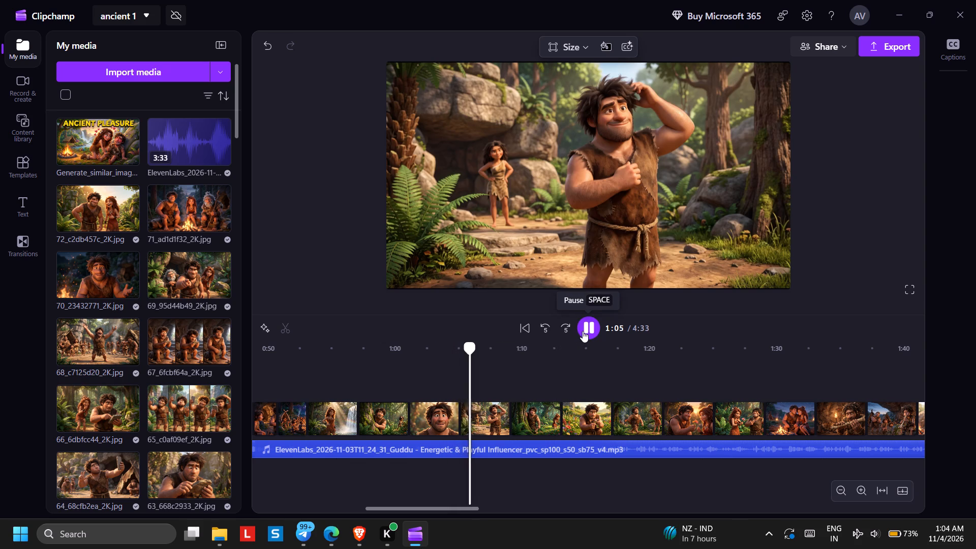
click(583, 331)
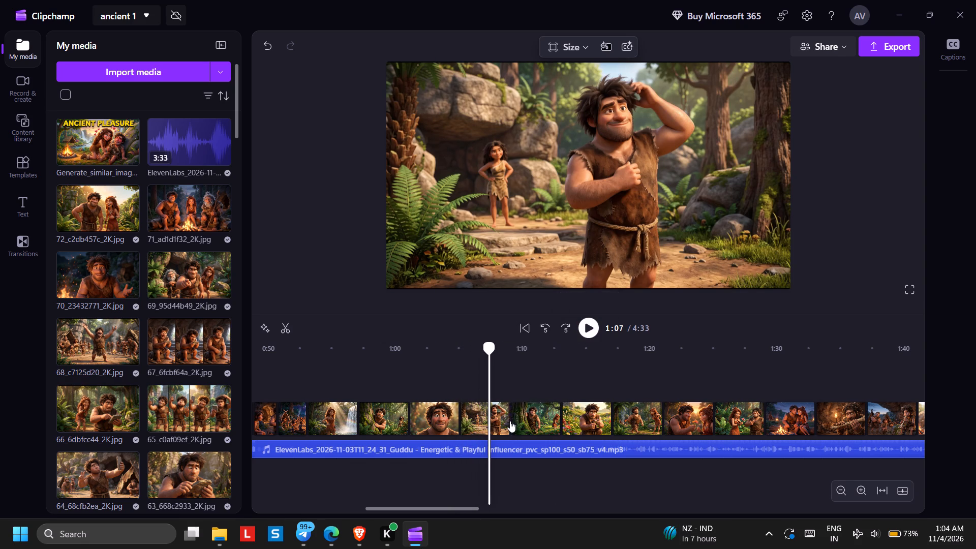
drag(506, 431, 487, 431)
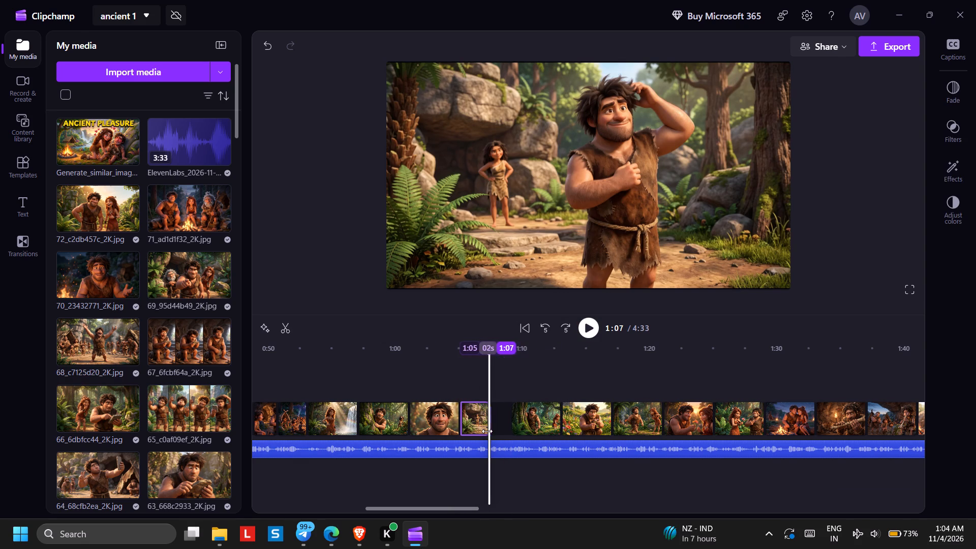
drag(487, 431, 483, 431)
click(503, 415)
Play on to about 1:24, recheck from about 1:14, delete the clip of the caveman holding a flower in the meadow, and close its gap.
click(589, 324)
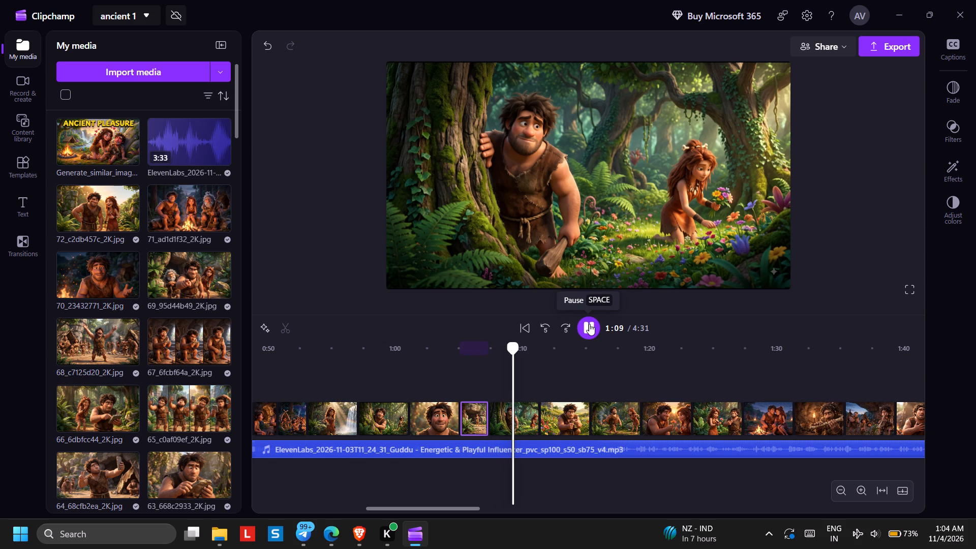
click(589, 324)
click(589, 324)
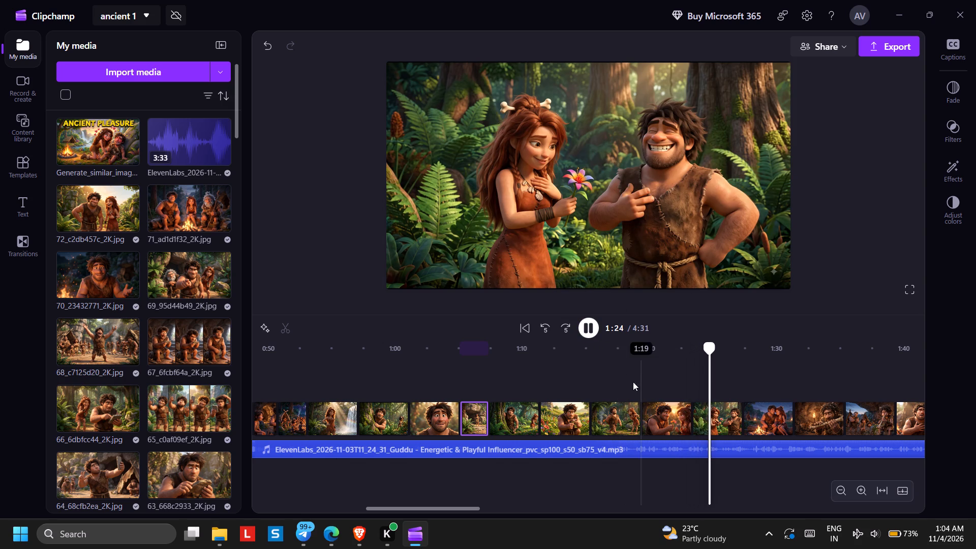
click(581, 363)
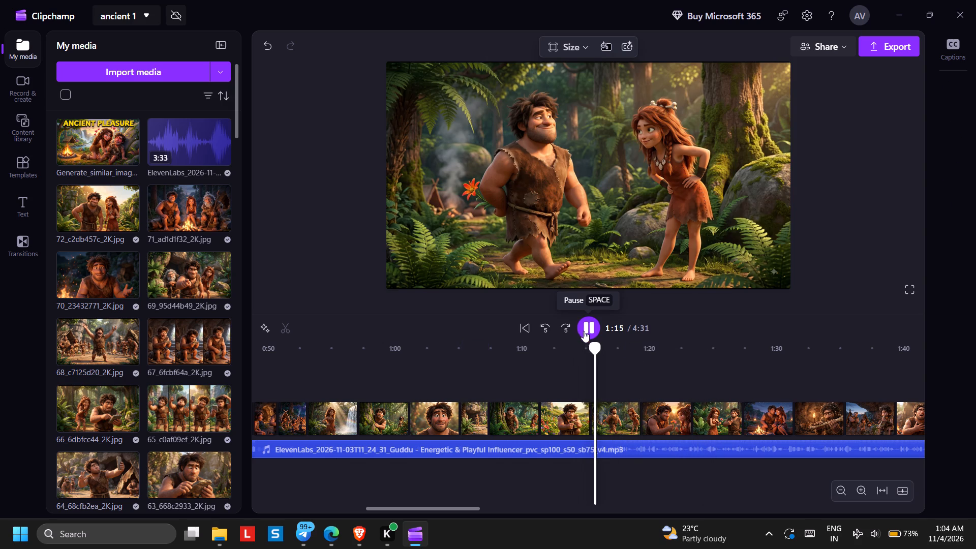
click(569, 411)
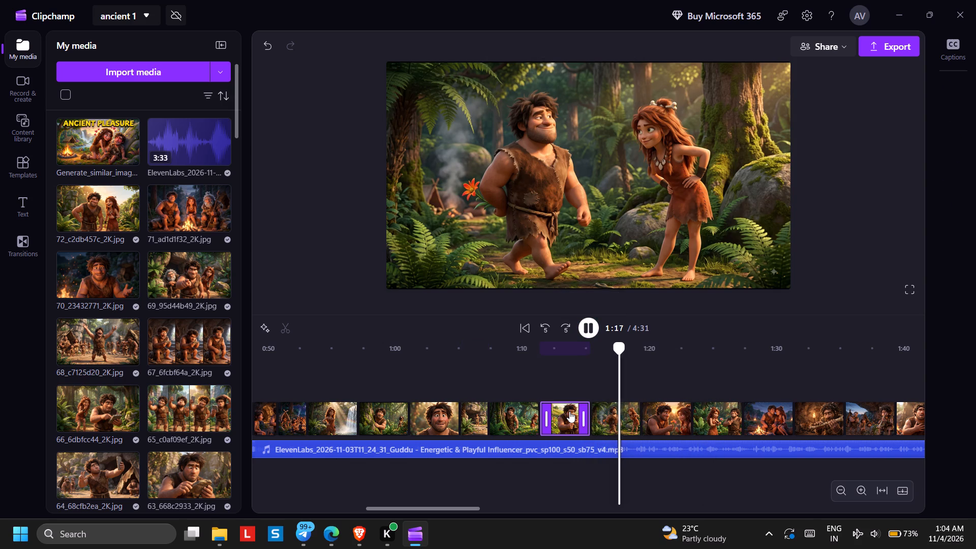
right_click(569, 411)
click(590, 298)
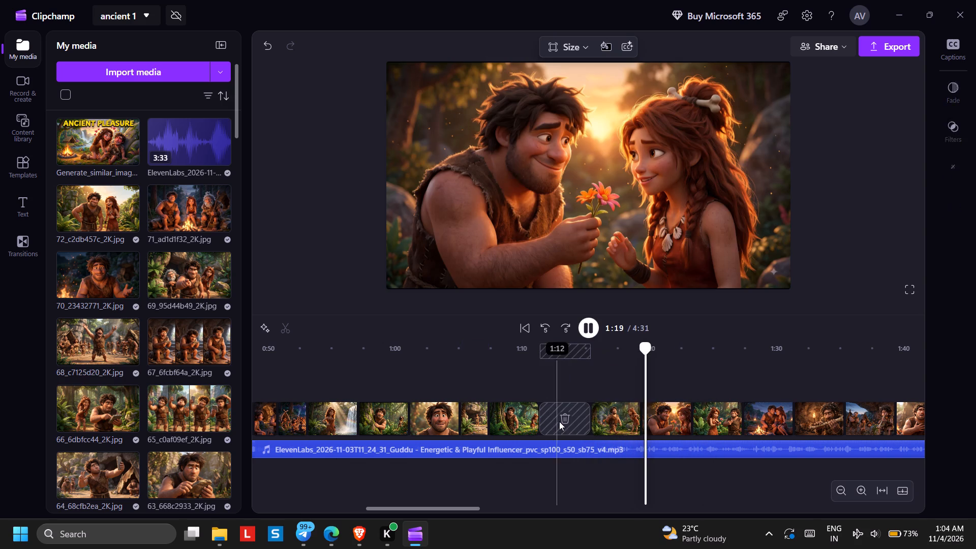
click(562, 419)
Replay from about 1:11, trim the clip of the woman holding a flower beside the grinning caveman to end near 1:21, and close the gap.
click(547, 385)
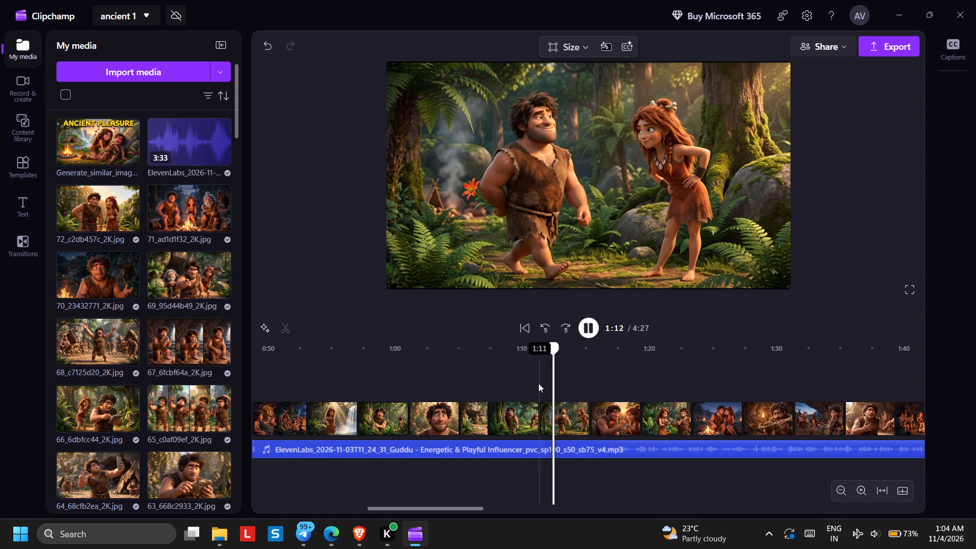
click(536, 383)
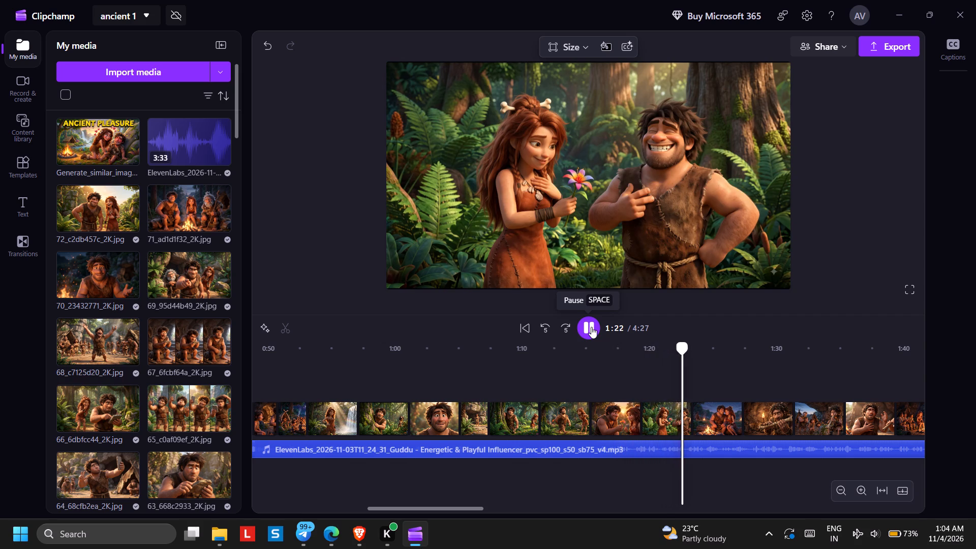
click(591, 327)
click(635, 391)
click(595, 324)
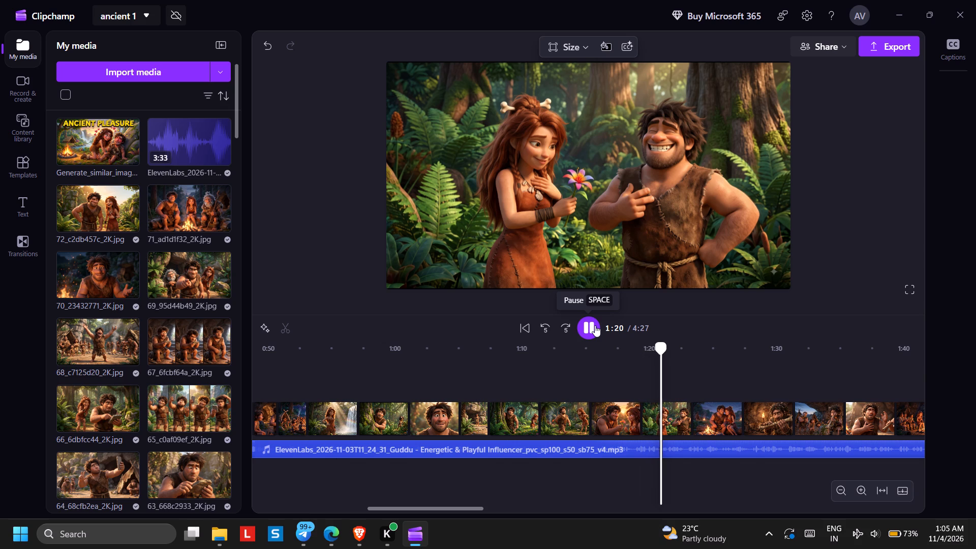
click(595, 325)
drag(684, 425, 657, 427)
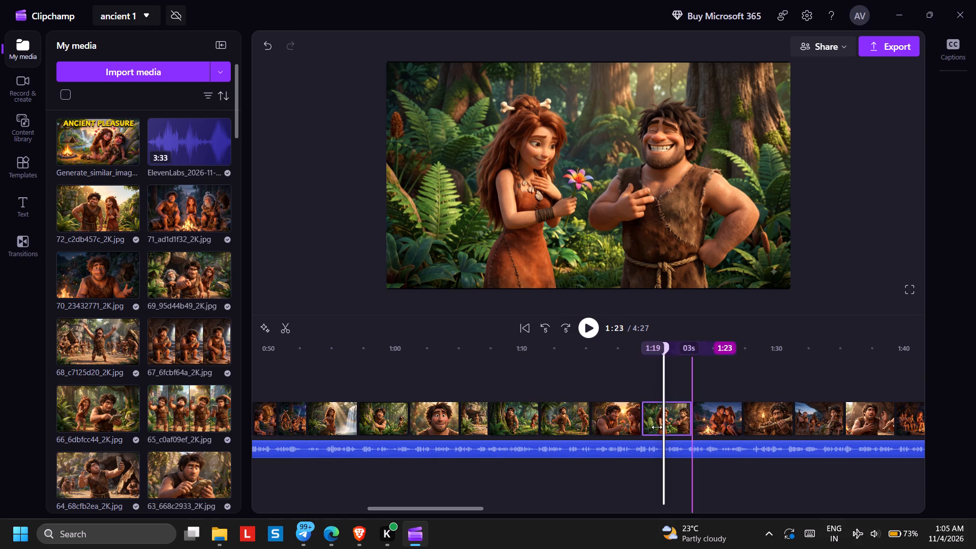
drag(657, 427, 655, 427)
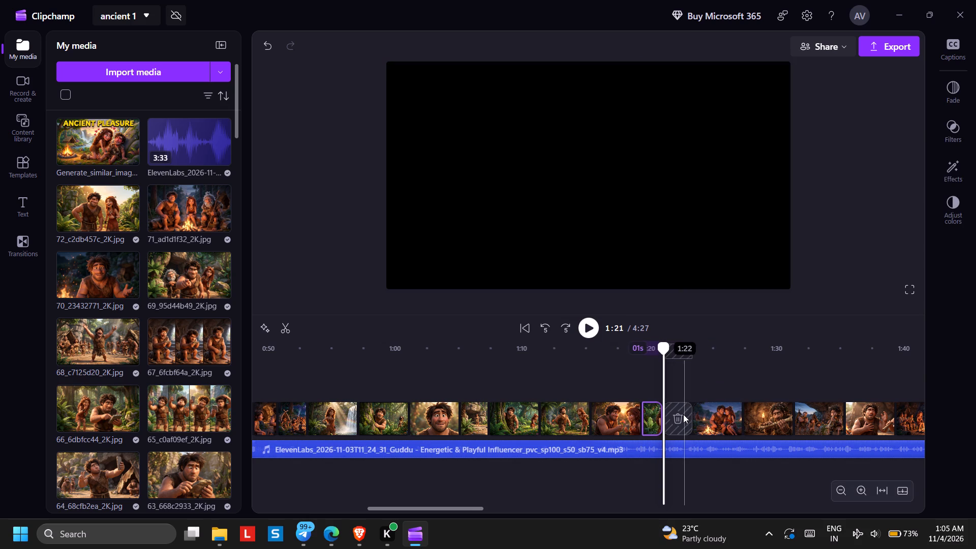
click(679, 417)
Play on to about 1:28 and lengthen the clip of the couple sitting by the night fire to end there.
click(597, 330)
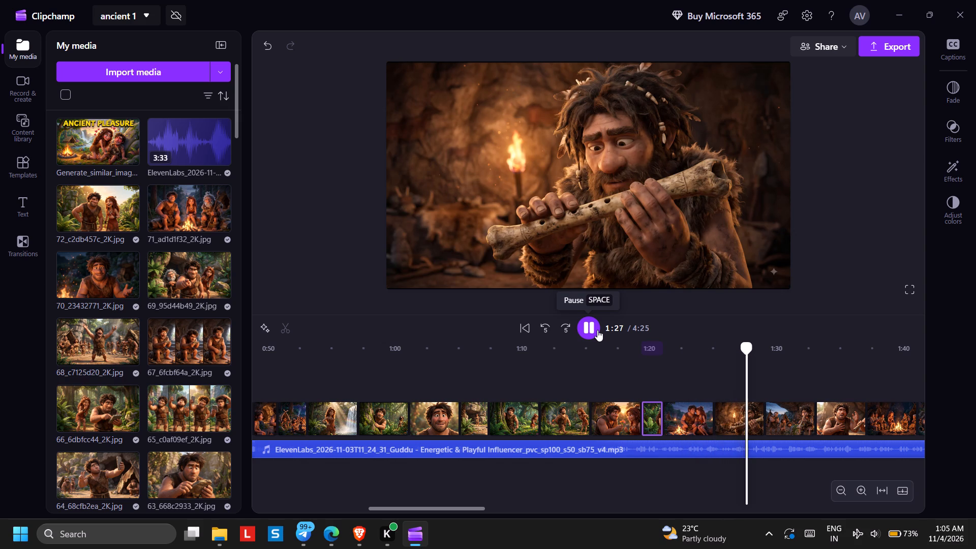
click(597, 330)
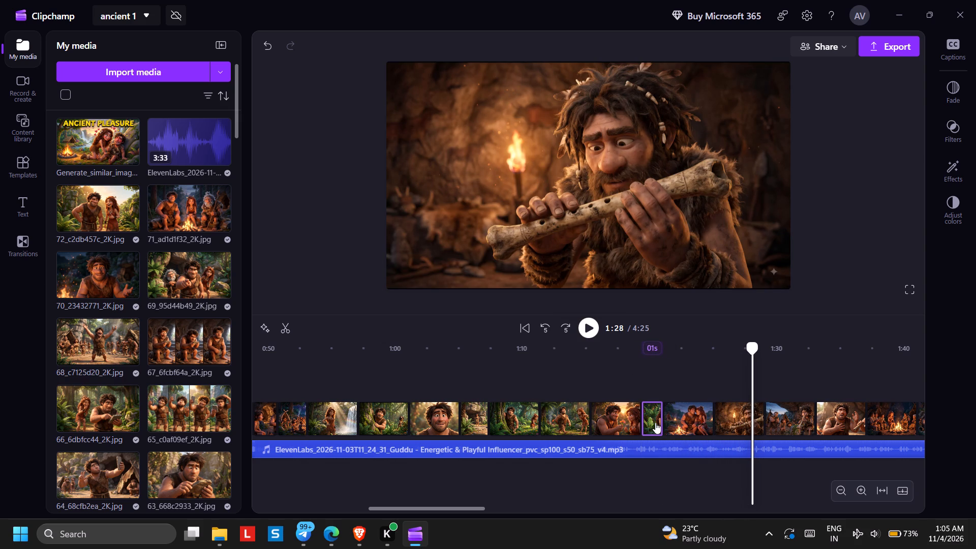
drag(704, 424, 734, 421)
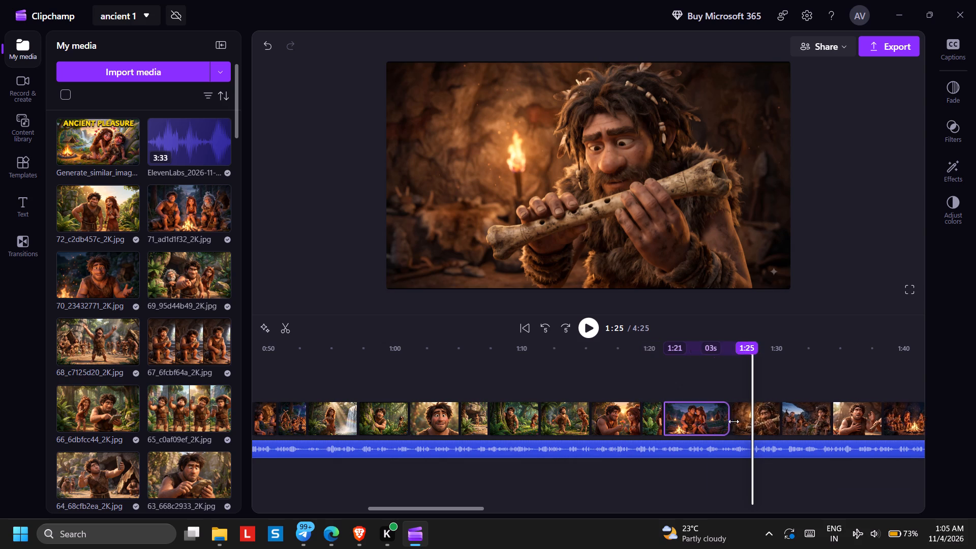
drag(734, 421, 742, 423)
Play on to about 2:03, recheck around 1:51, and move the clip of the laughing woman and dancing caveman ahead of the crowd clip.
click(587, 329)
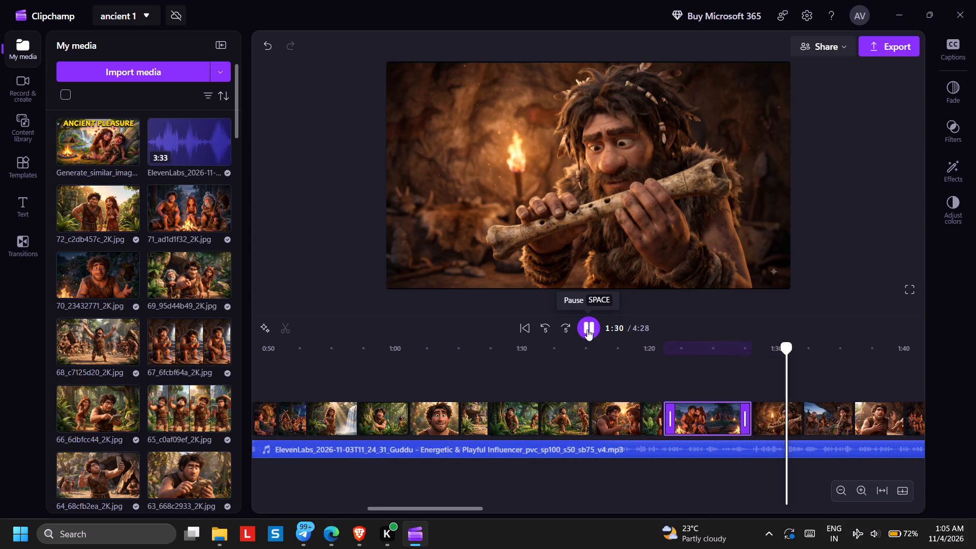
click(587, 329)
click(587, 329)
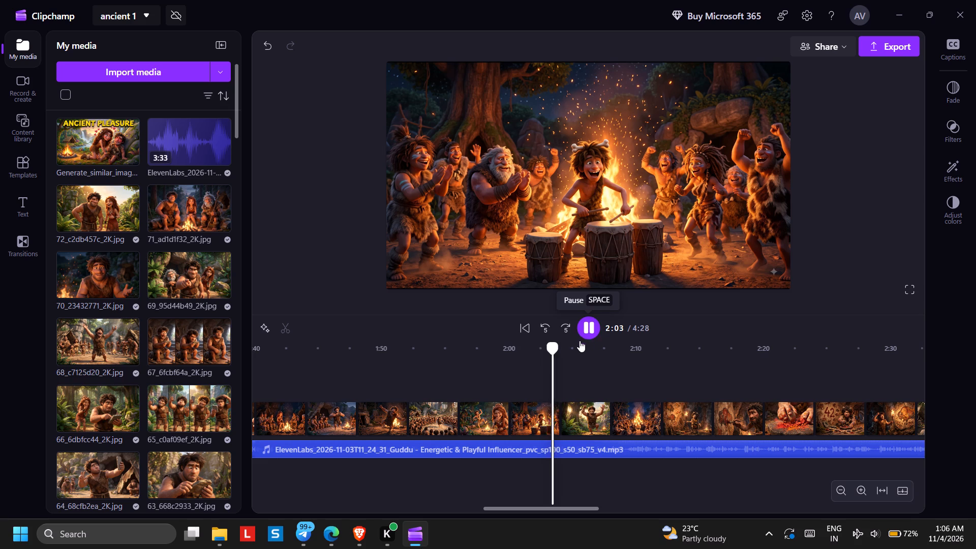
click(553, 325)
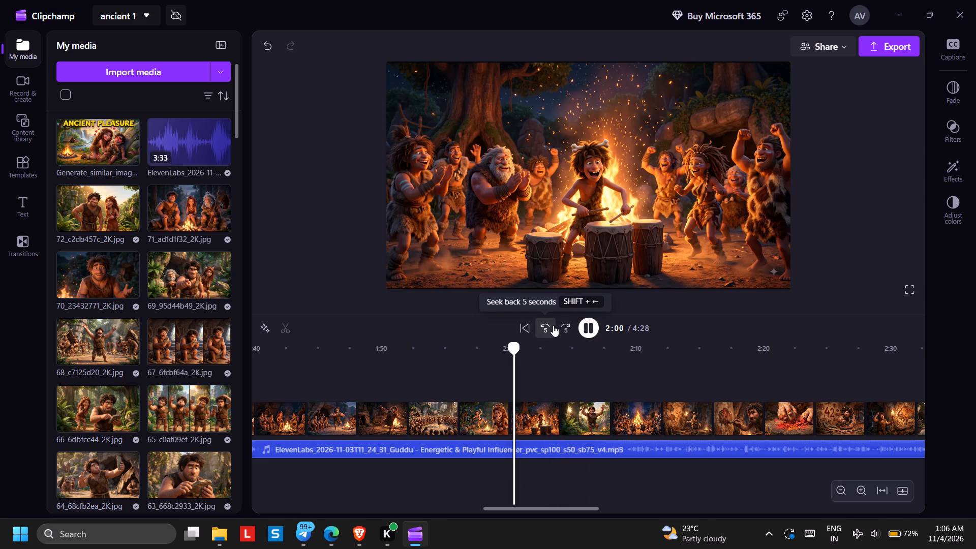
double_click(553, 325)
click(553, 325)
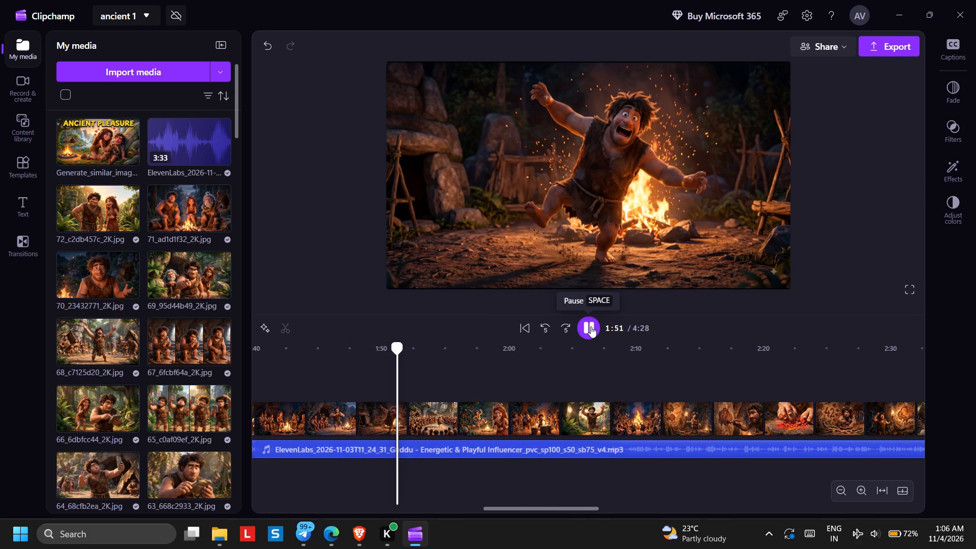
click(591, 326)
drag(501, 415, 477, 418)
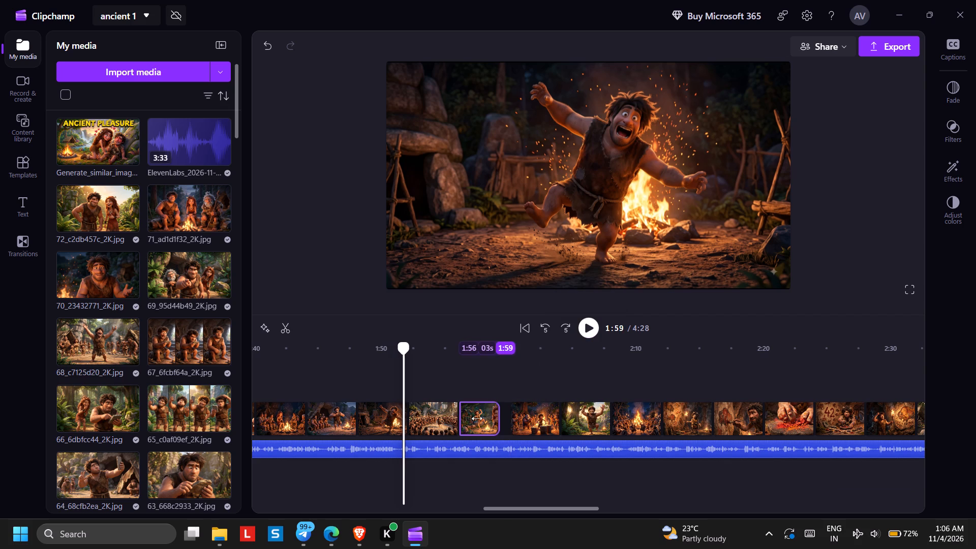
drag(477, 418, 502, 421)
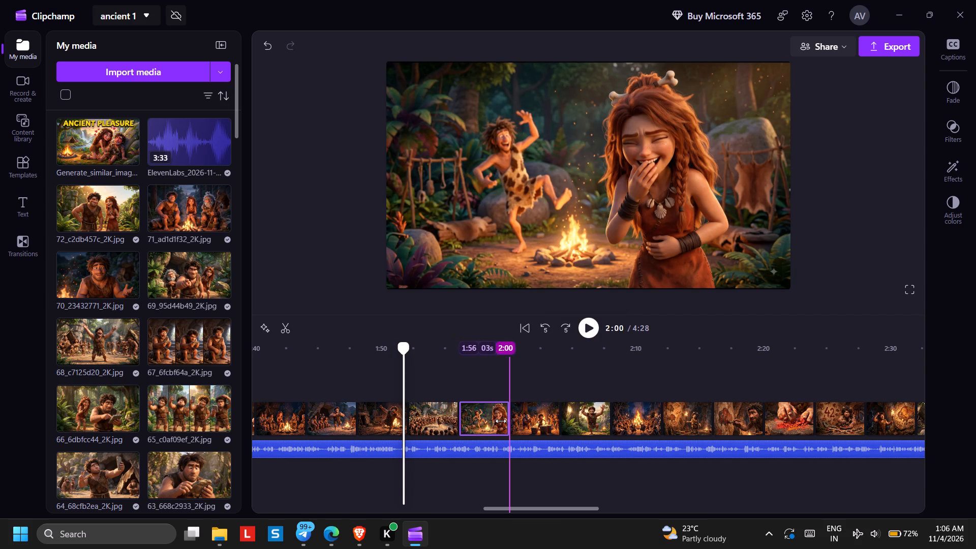
drag(485, 419, 420, 425)
Replay up to about 2:03 and trim the clip of the youth drumming by the bonfire to end there.
click(589, 328)
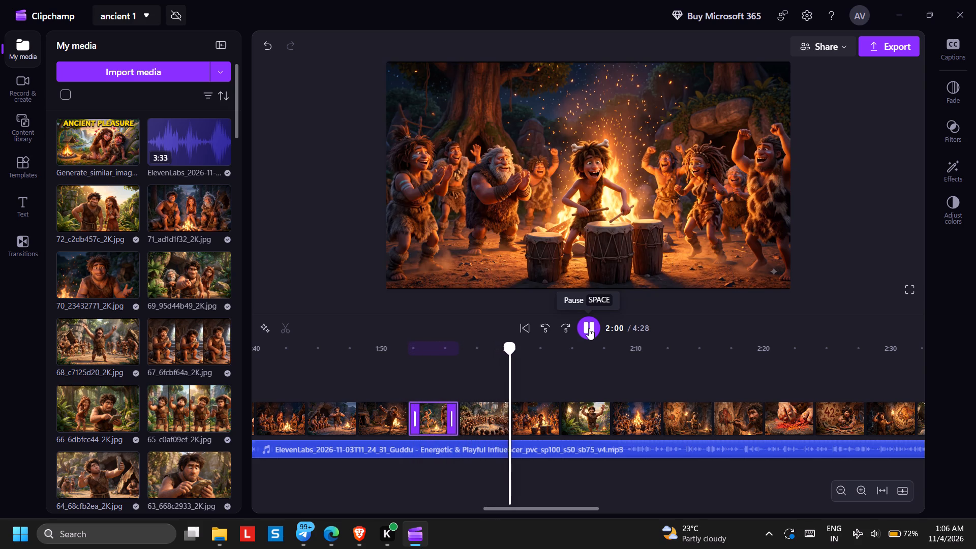
right_click(485, 422)
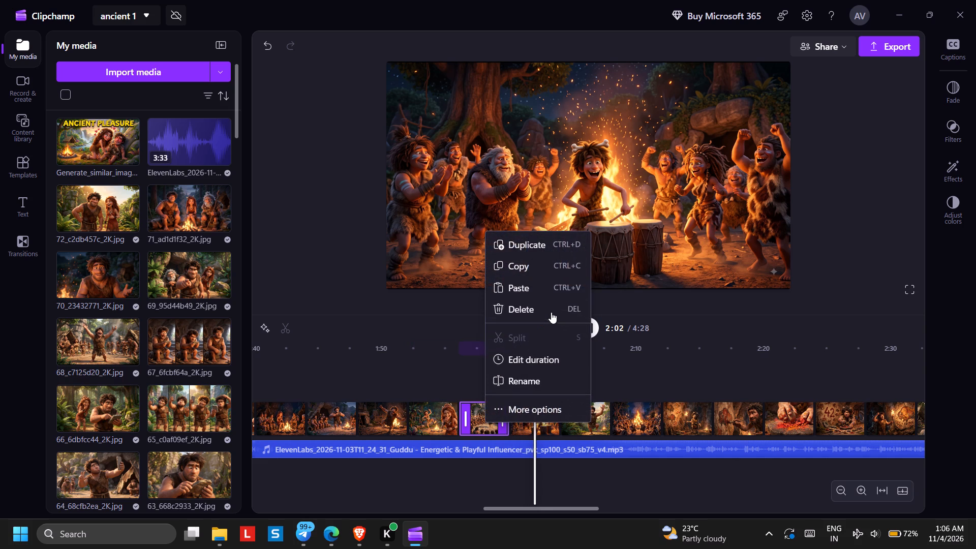
click(654, 309)
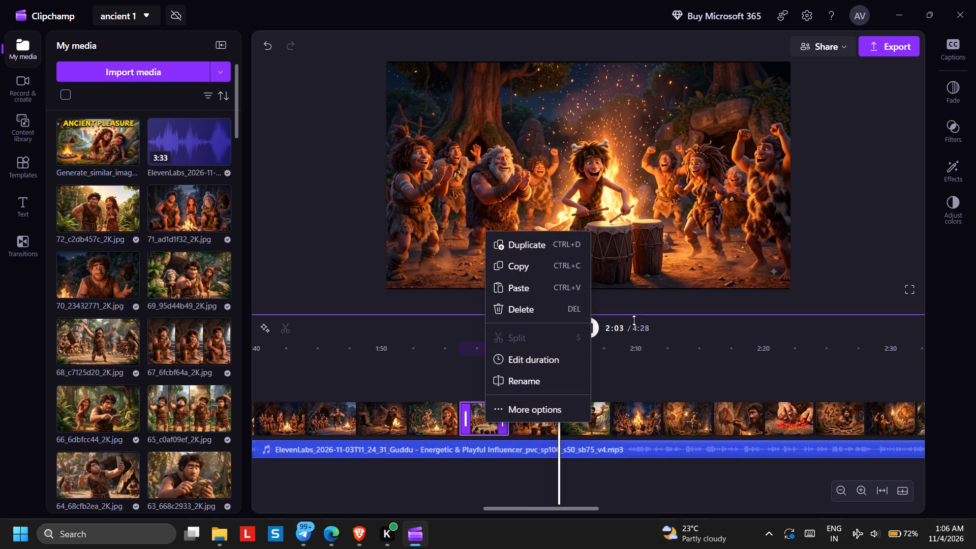
click(587, 330)
click(539, 379)
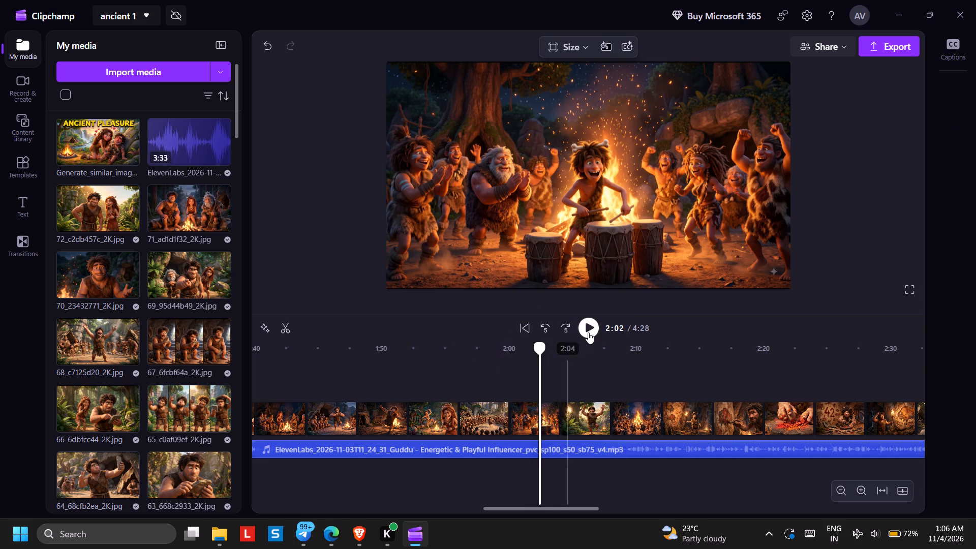
click(586, 329)
click(586, 329)
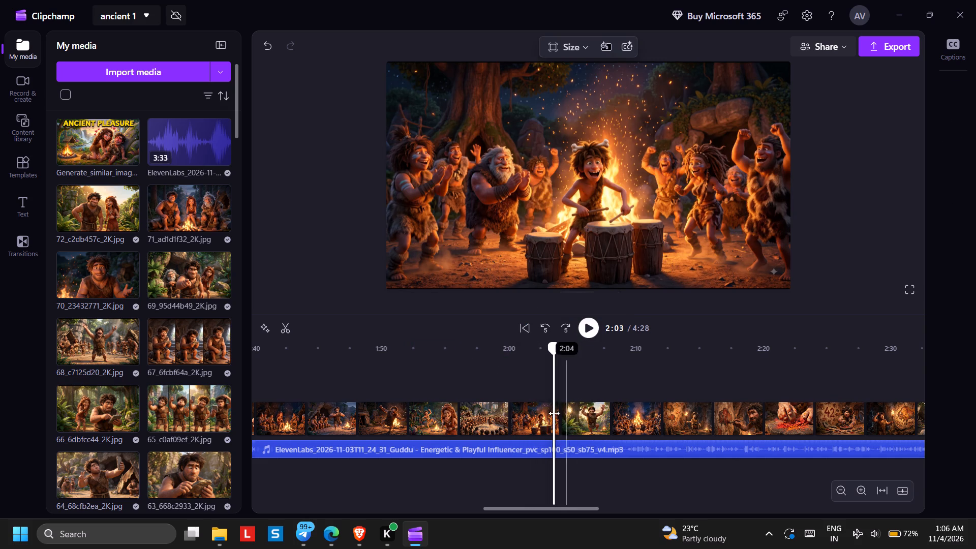
drag(550, 422, 541, 422)
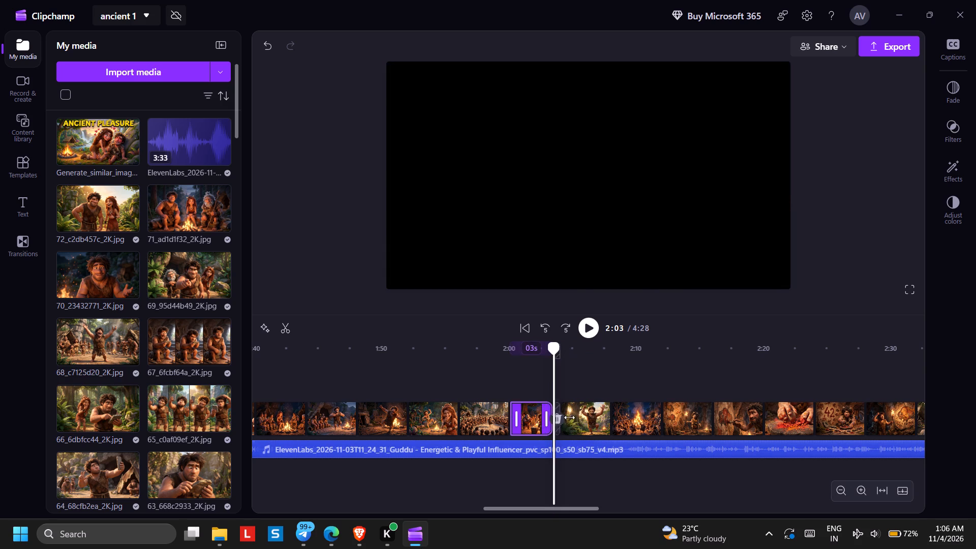
Delete the two clips after the drumming clip, the second being the bonfire dance with the horn player, closing the gap each time.
right_click(573, 417)
click(611, 306)
click(579, 423)
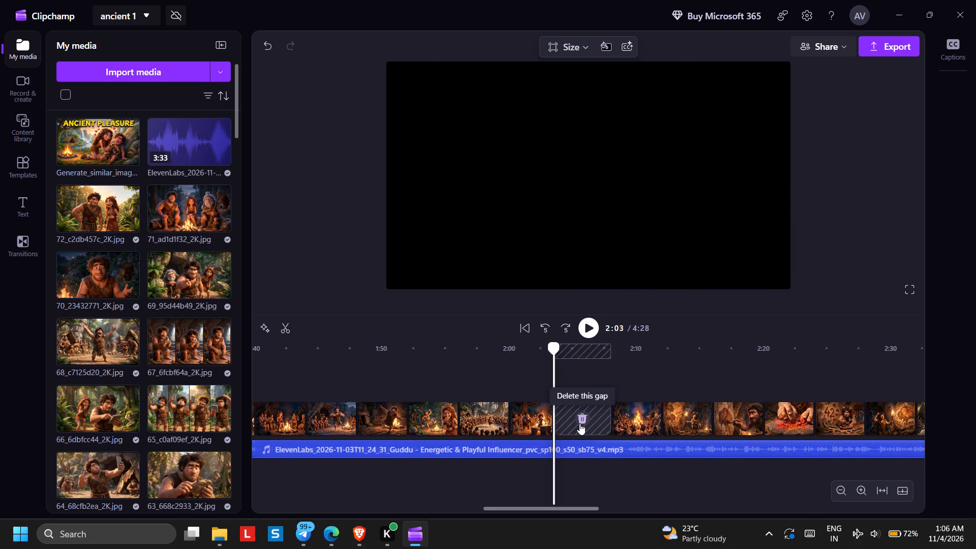
right_click(594, 418)
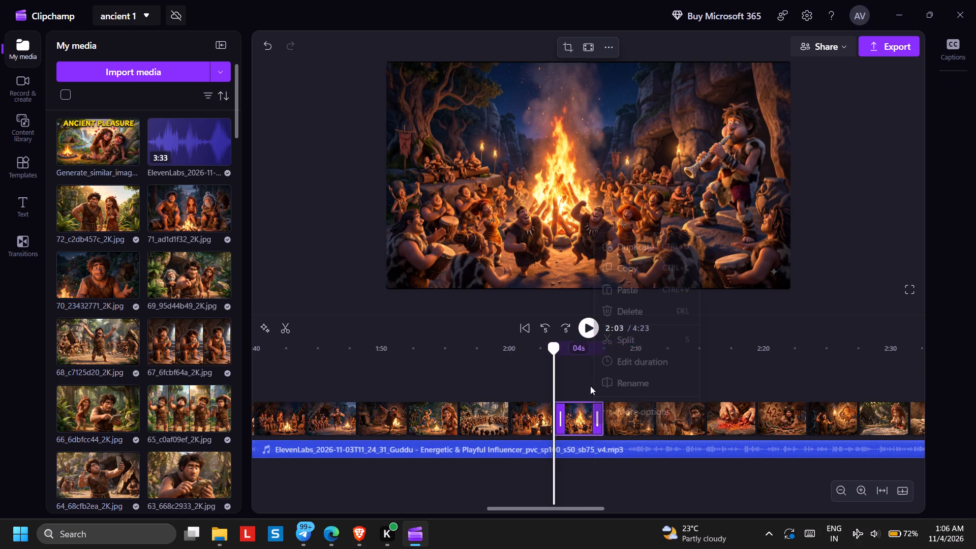
click(620, 303)
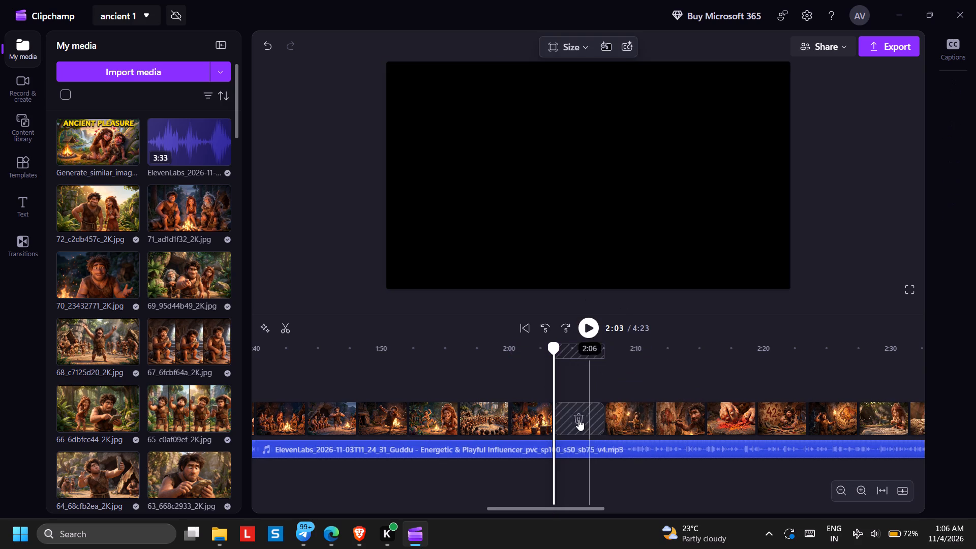
click(578, 419)
Play on to about 2:17, recheck, and move the clip of the caveman painting beside "42" ahead of the red pigment-grinding clip, near 2:12.
click(584, 319)
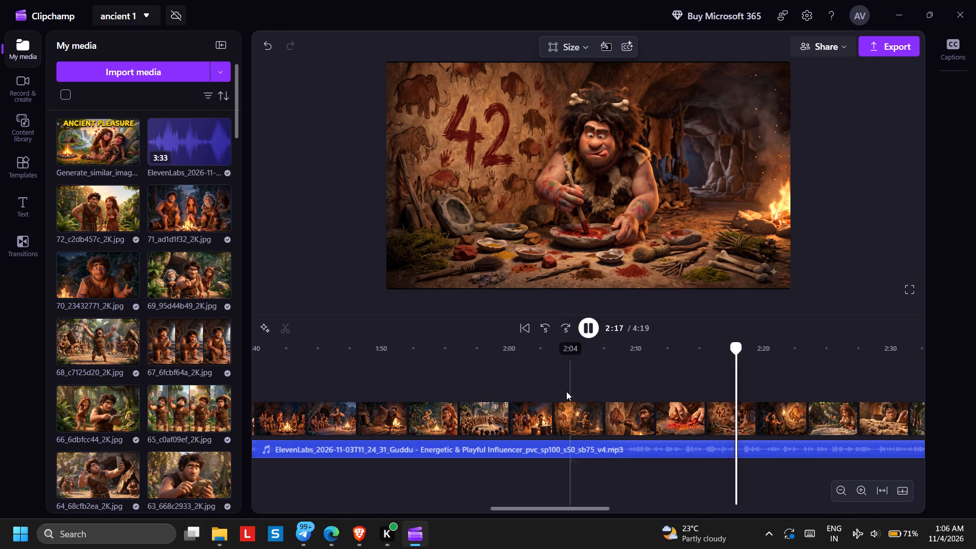
click(550, 382)
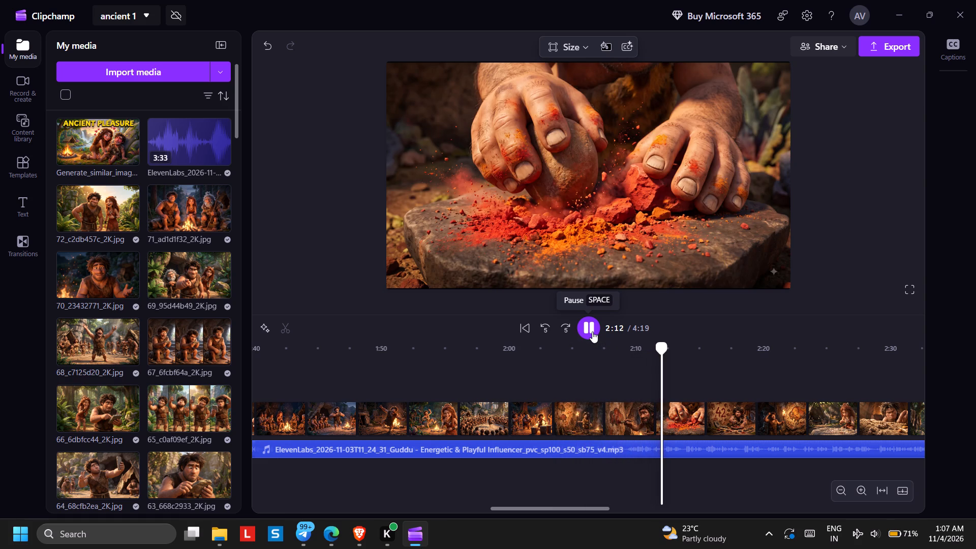
drag(728, 414, 678, 420)
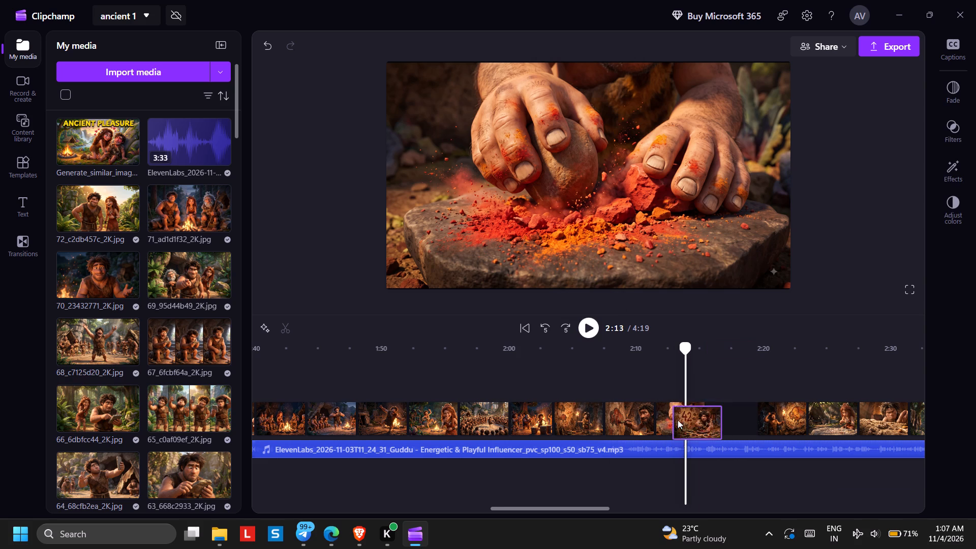
drag(678, 420, 674, 420)
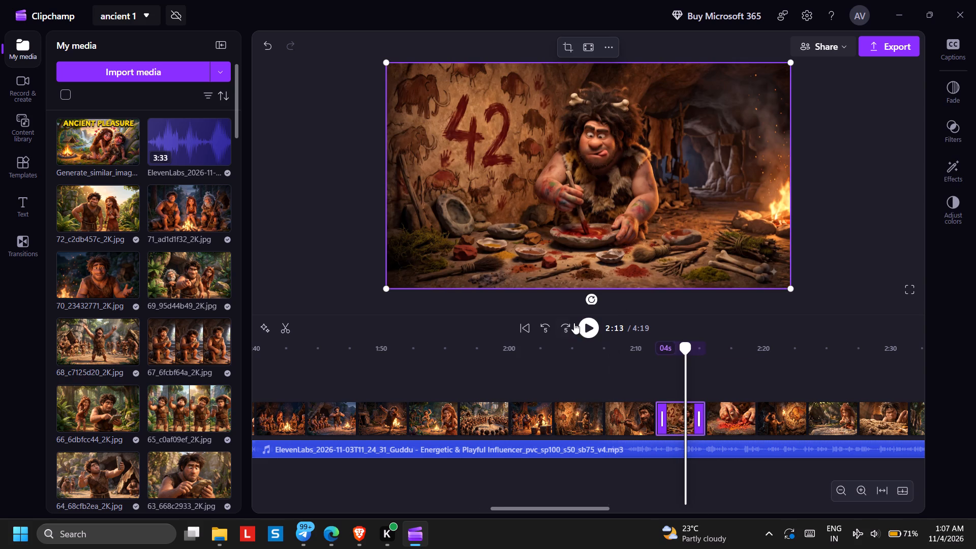
Play on to about 2:33, recheck from about 2:28, trim the clip of the caveman arranging shells to end near 2:29, and close the gap.
click(581, 325)
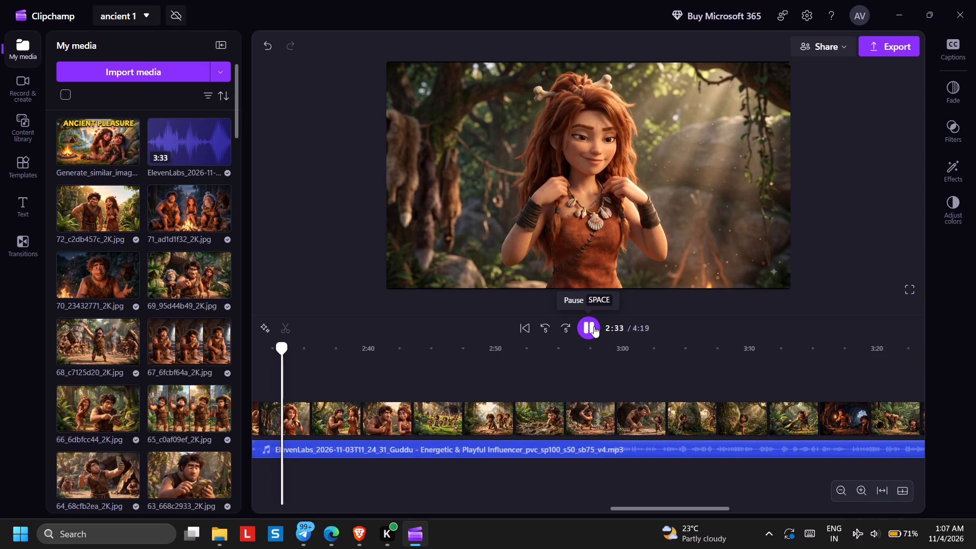
click(544, 329)
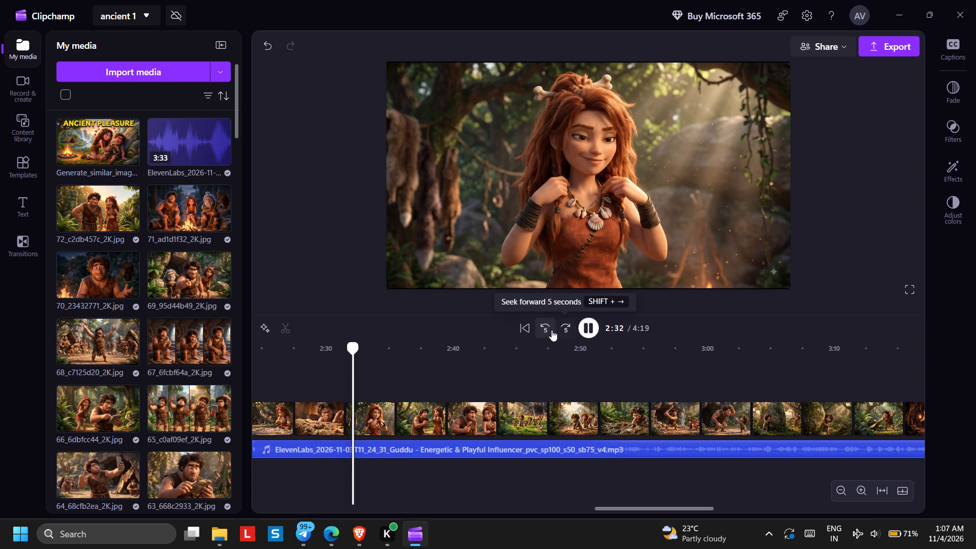
click(552, 330)
click(587, 326)
click(587, 326)
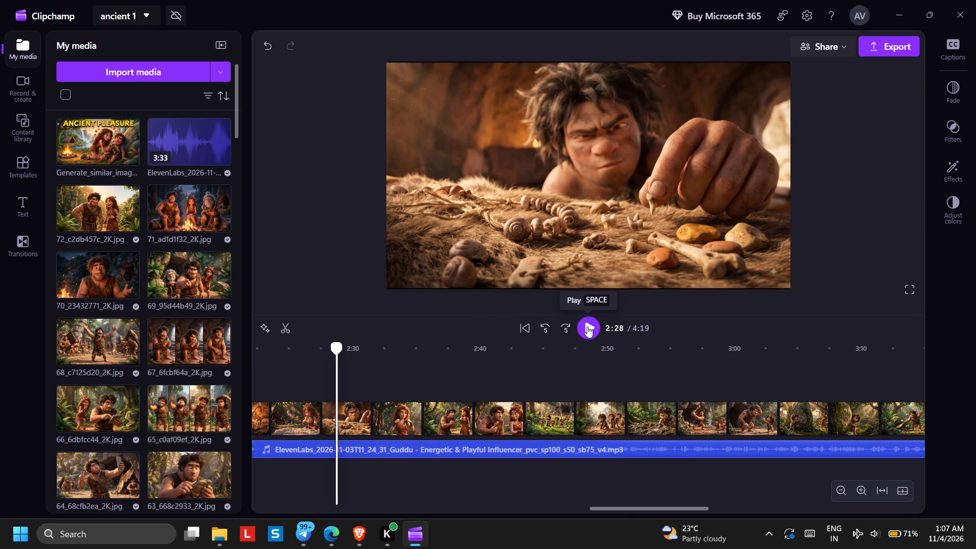
click(587, 326)
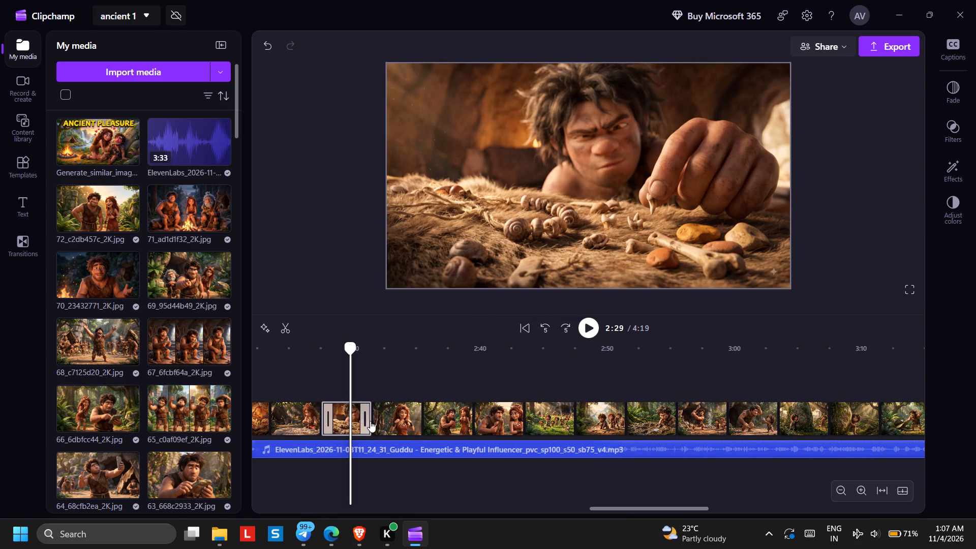
drag(362, 419, 342, 419)
click(364, 417)
Trim the clip before the shell-arranging clip to end near 2:27 and extend the shell clip's start back to meet it.
drag(313, 422, 305, 422)
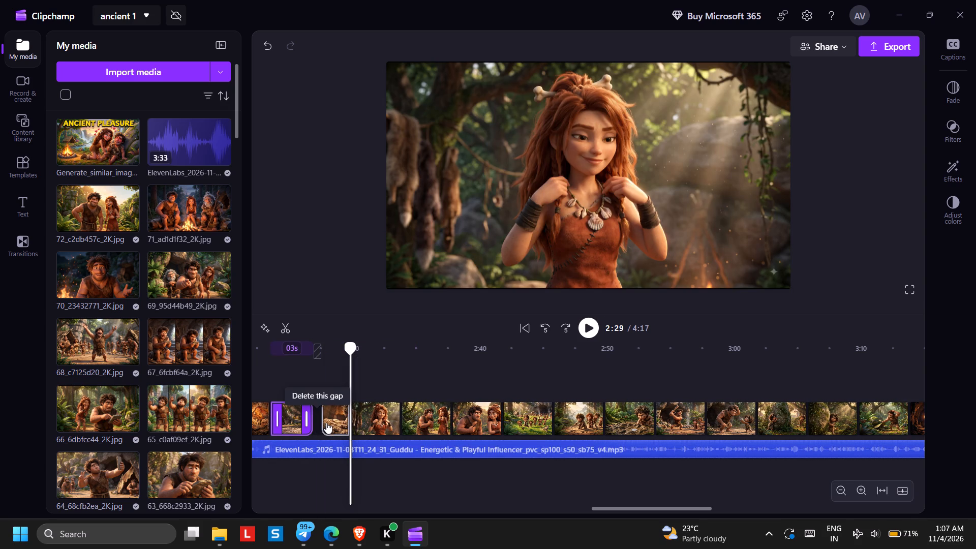
drag(321, 422, 314, 422)
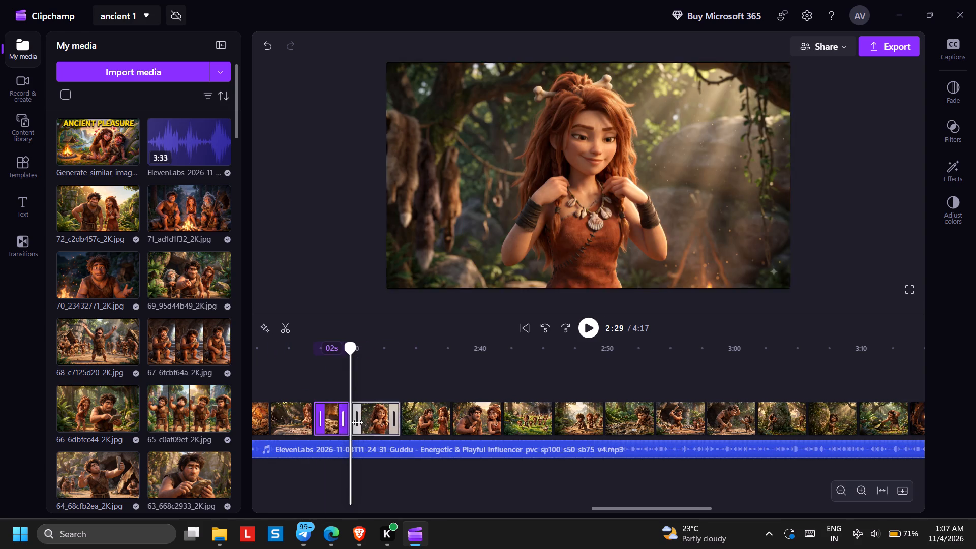
Play on to about 2:42, recheck, trim the clip of the worried caveman beside the smiling woman to end near 2:40, and close the gap.
click(579, 337)
click(583, 334)
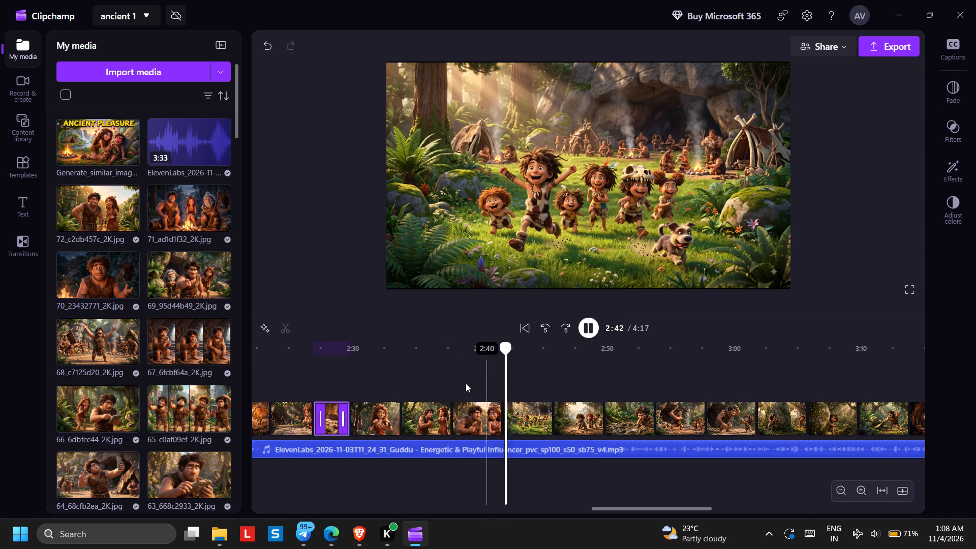
click(466, 383)
click(584, 328)
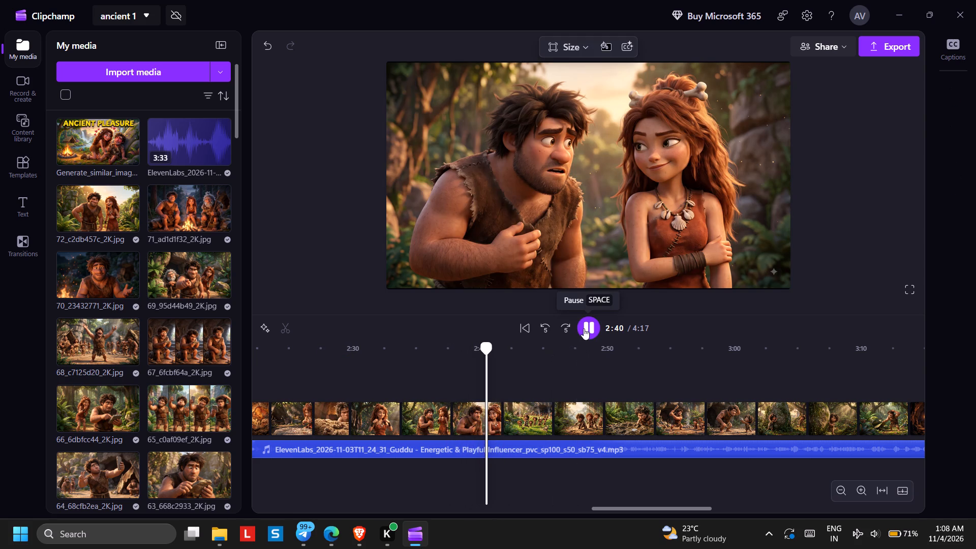
click(490, 419)
drag(498, 420, 483, 420)
click(497, 419)
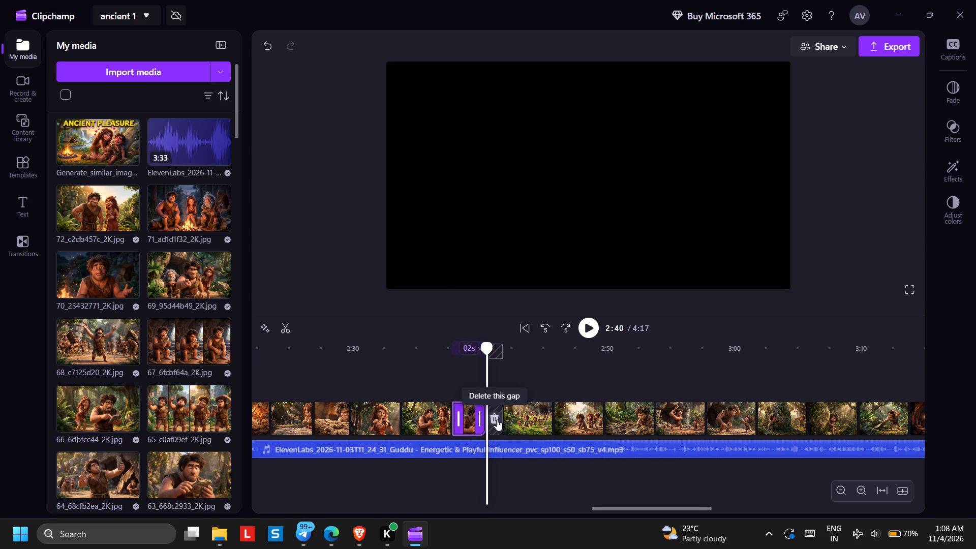
Play on to about 2:57, recheck from about 2:41, trim the clip of the children running with the dog to end near 2:43, and close its gap.
click(590, 331)
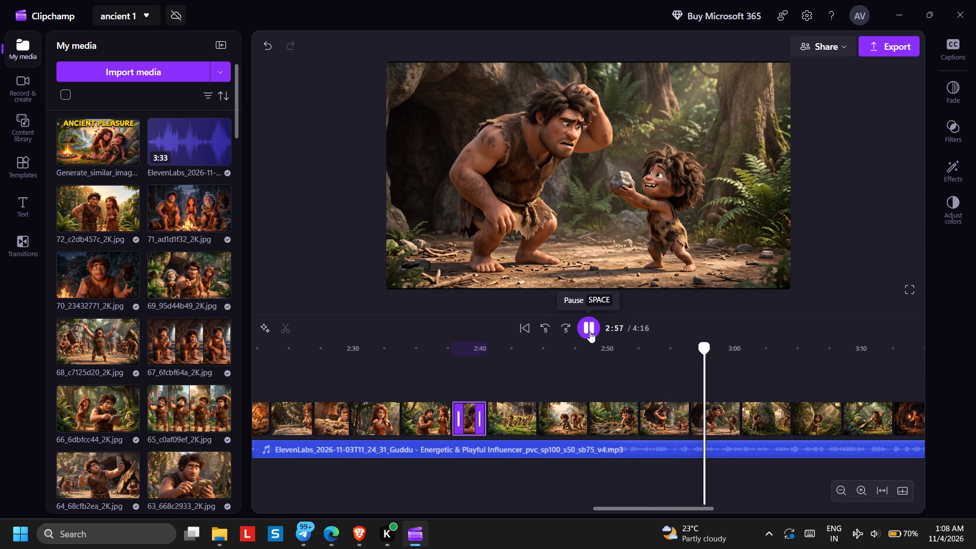
click(490, 387)
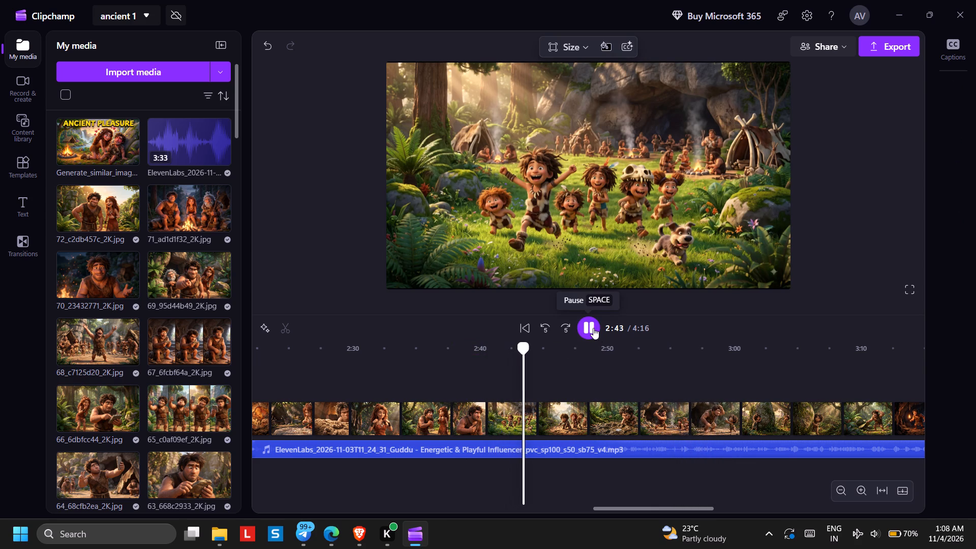
click(503, 389)
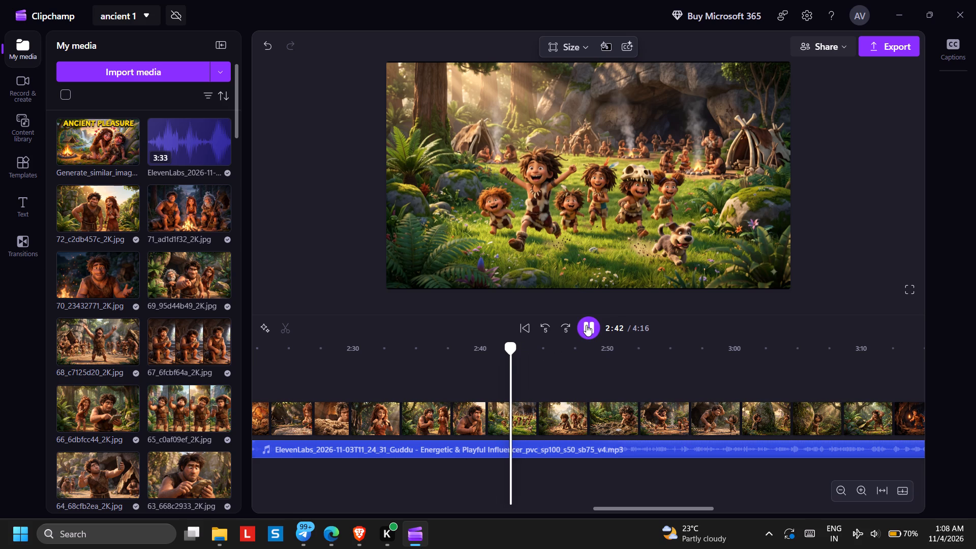
click(586, 325)
double_click(593, 322)
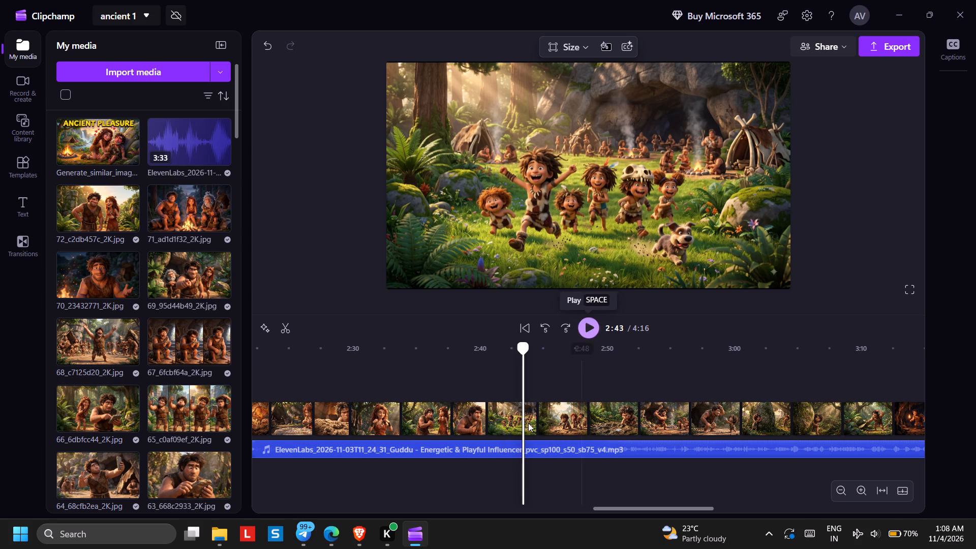
drag(531, 424, 516, 423)
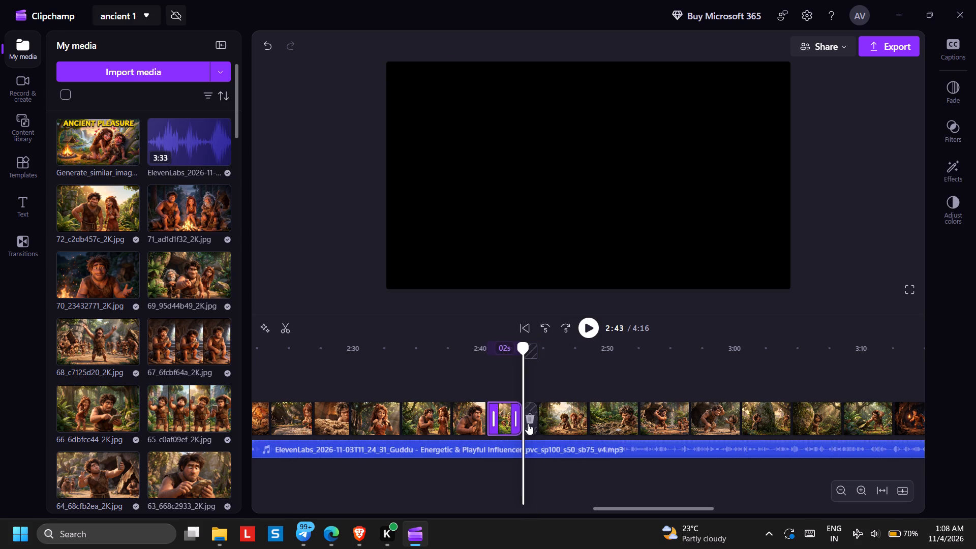
click(531, 422)
Play on to about 2:53, trim the clip of the caveman swinging a club before four children to end there, and close the gap.
click(587, 318)
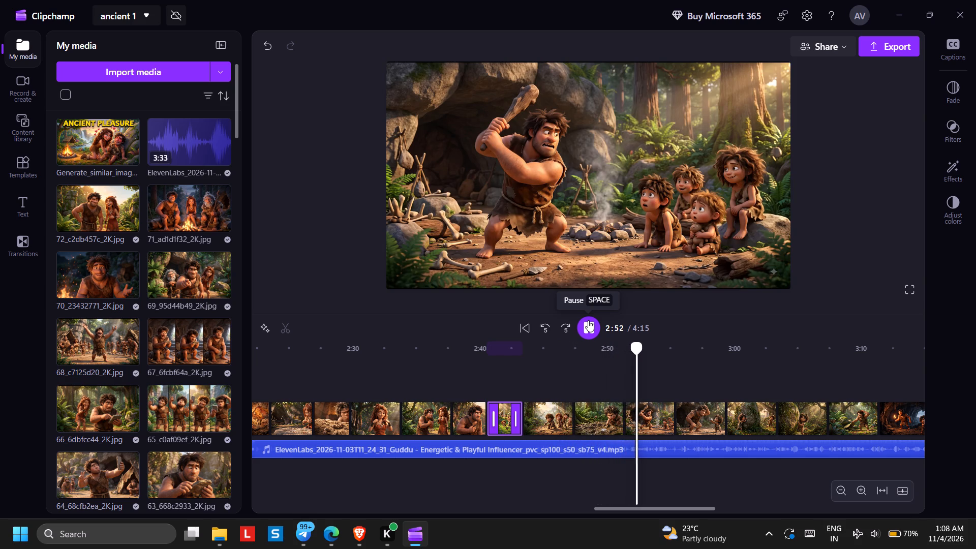
click(588, 320)
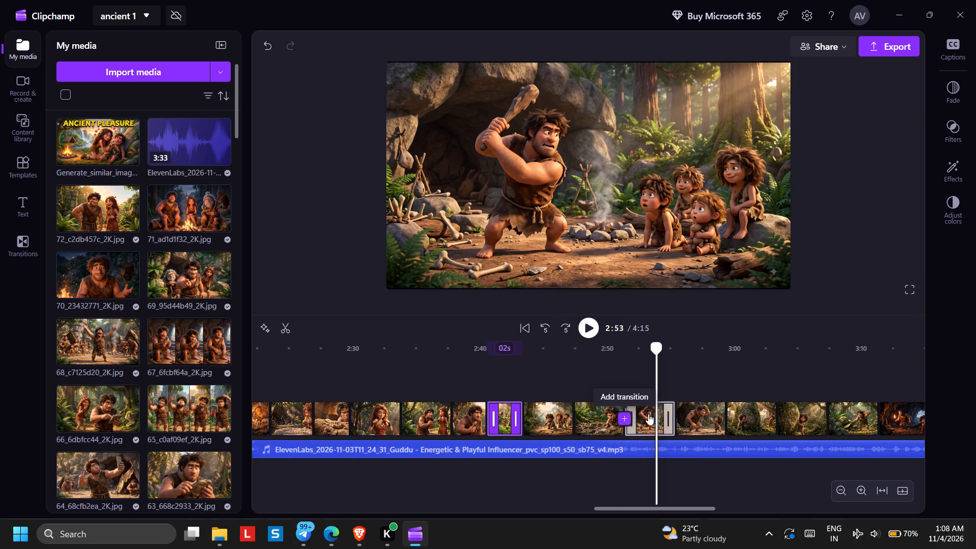
drag(669, 418, 650, 418)
click(665, 420)
Play on to about 3:00, recheck from about 2:54, delete the clip of two children playing hide-and-seek at the boulder, and close its gap.
click(588, 330)
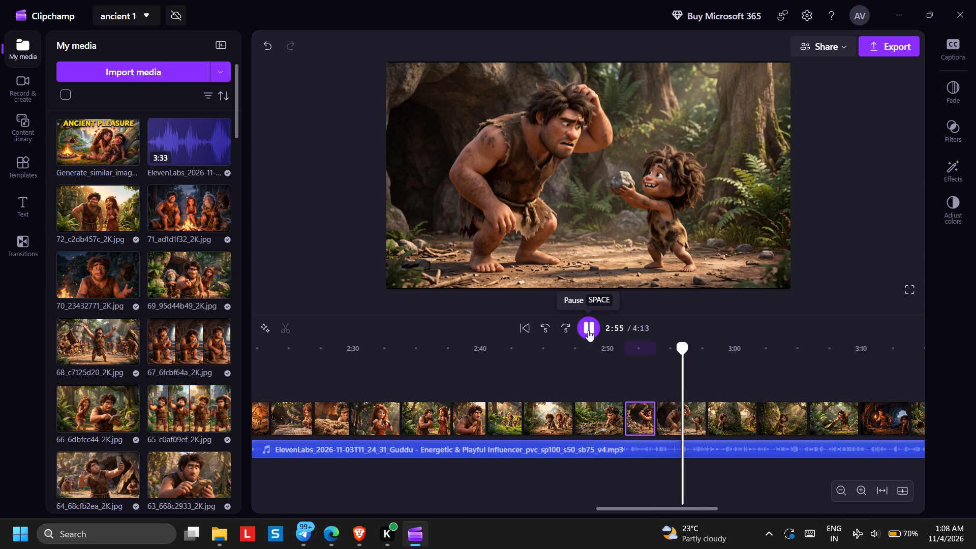
click(588, 330)
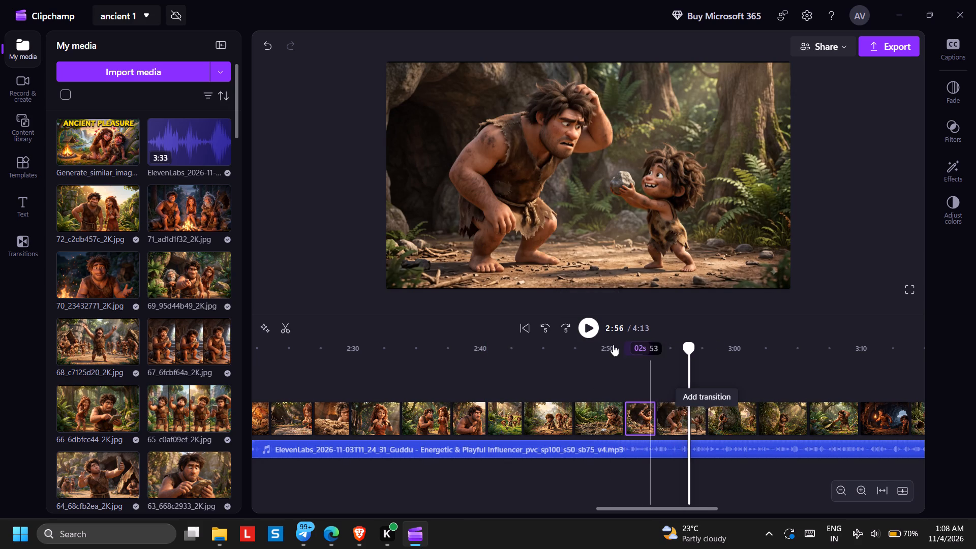
click(587, 327)
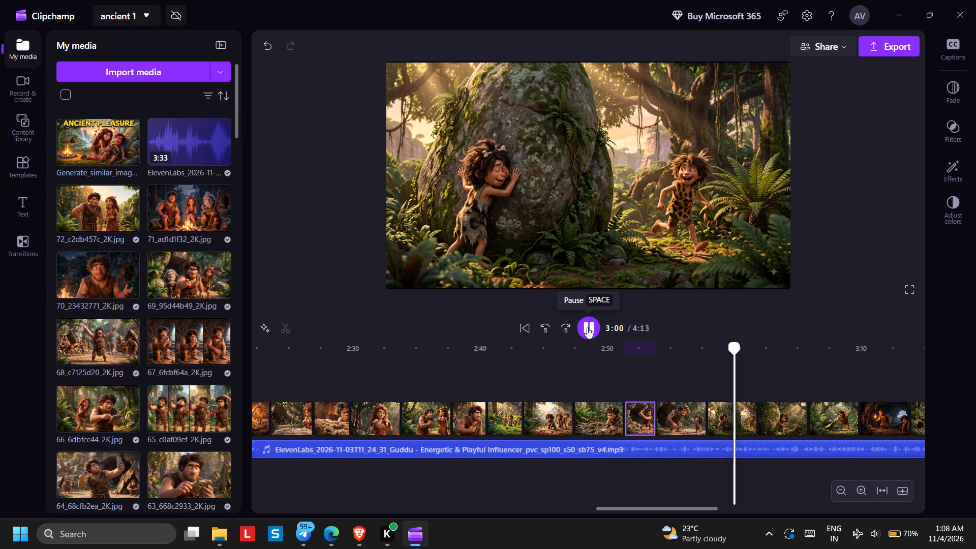
click(665, 392)
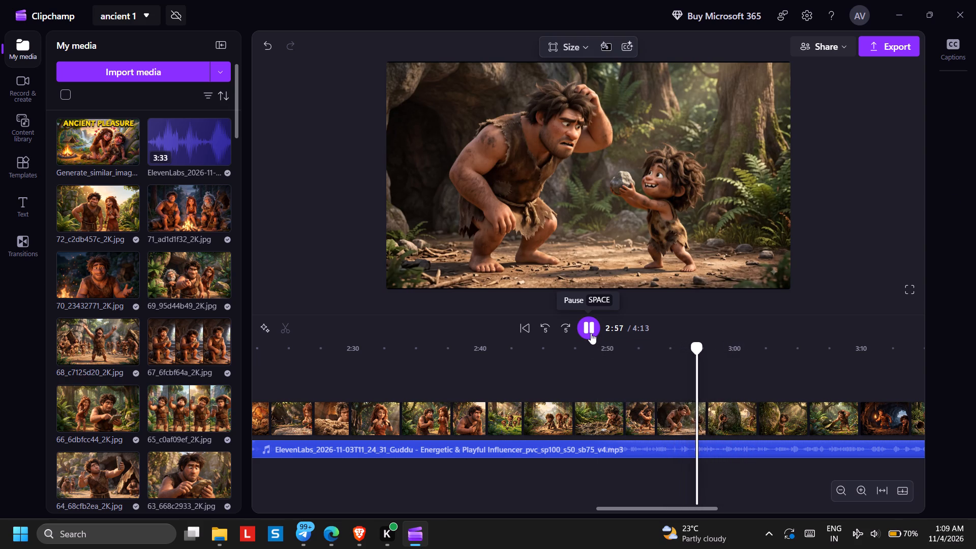
click(591, 333)
click(591, 333)
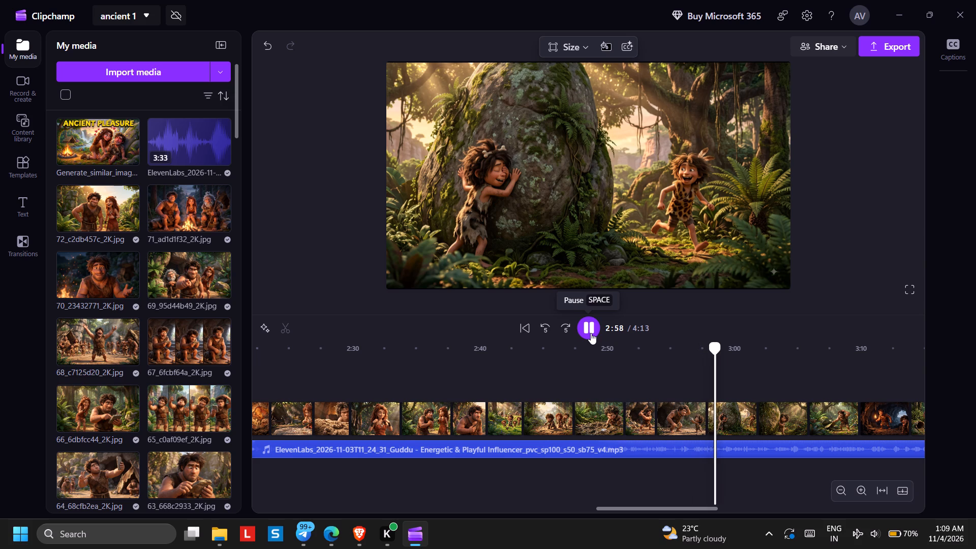
click(591, 333)
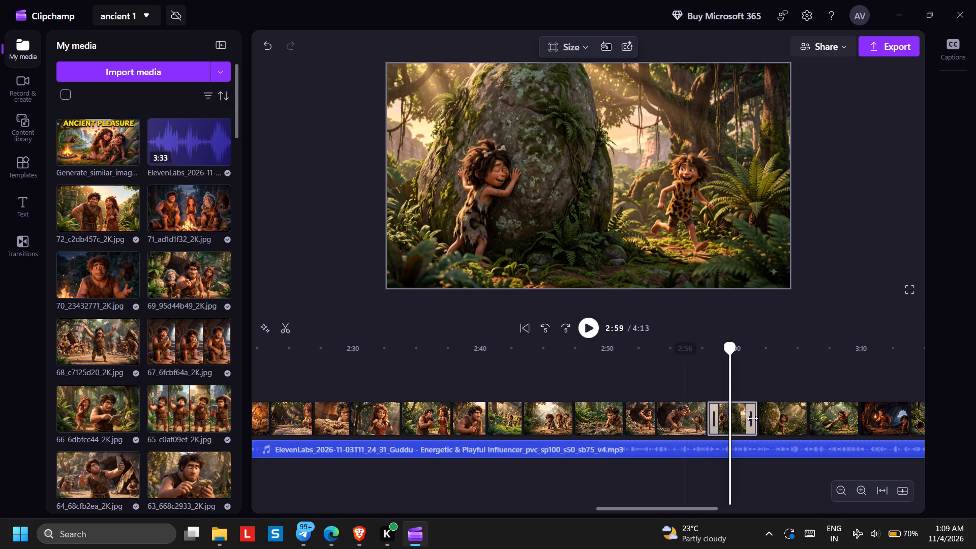
right_click(752, 418)
click(773, 309)
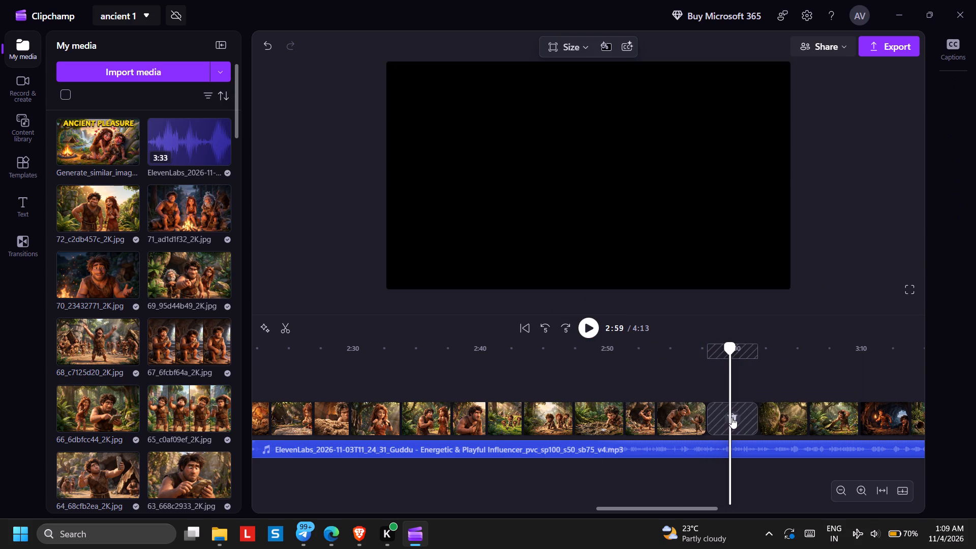
click(731, 417)
click(737, 416)
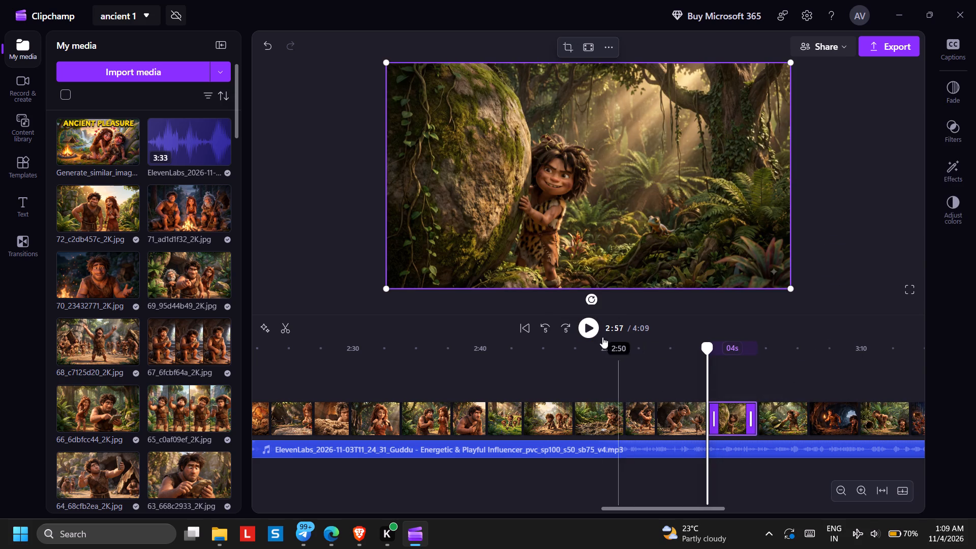
Play on to about 3:05, recheck from about 2:53, and extend the clip of the child peeking from behind the boulder to end at 3:03.
click(582, 322)
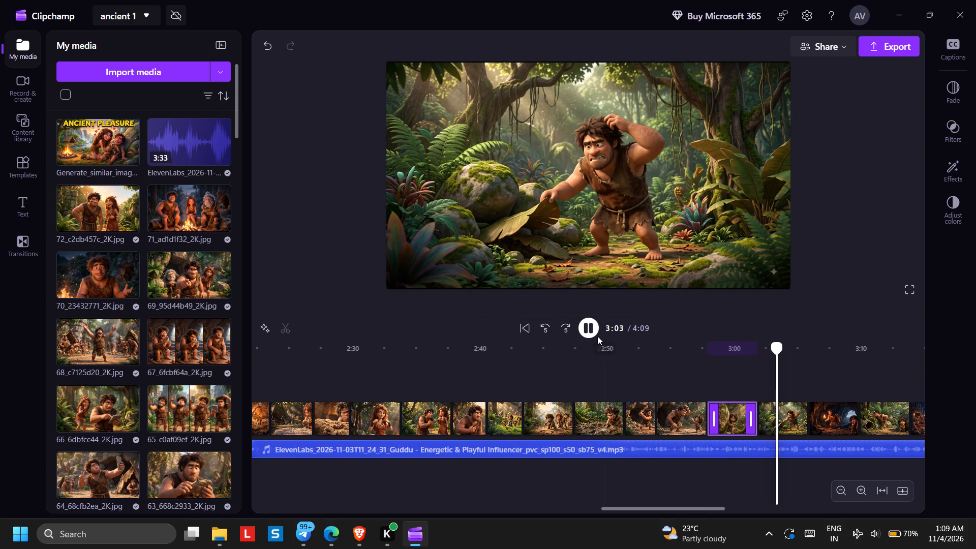
click(654, 365)
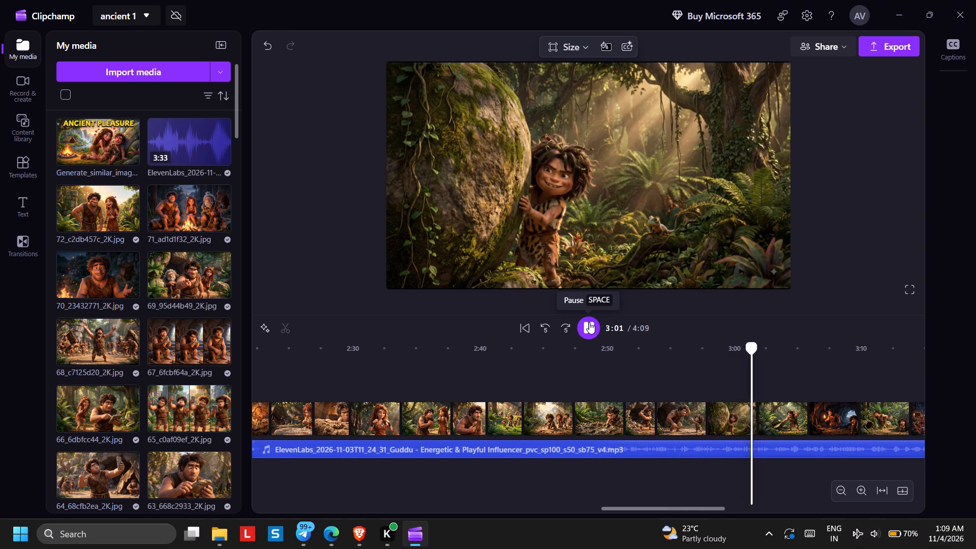
click(589, 322)
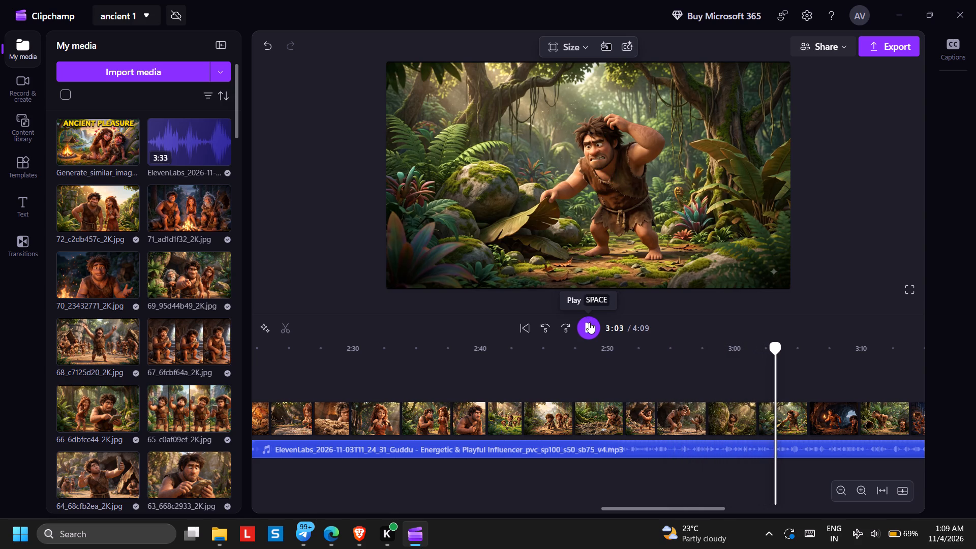
drag(753, 418, 768, 418)
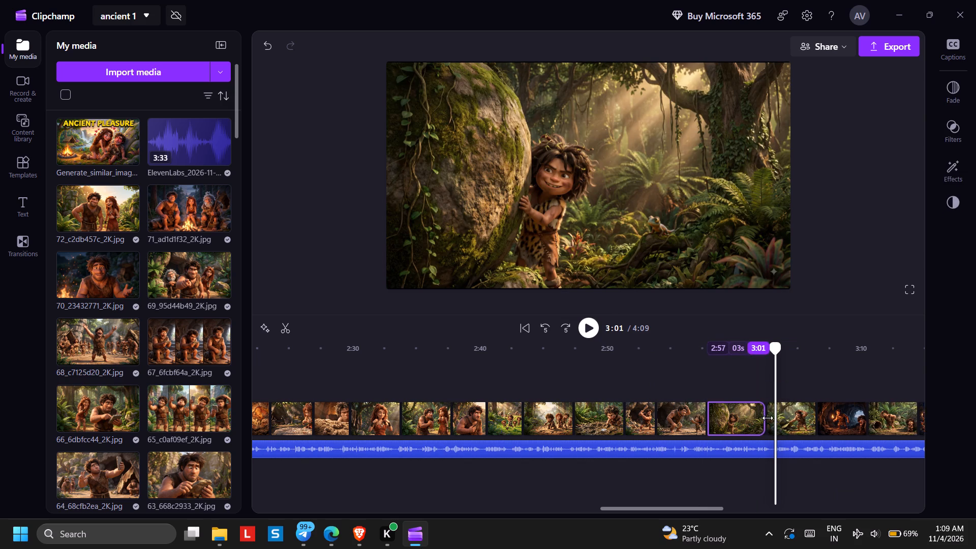
drag(768, 418, 772, 419)
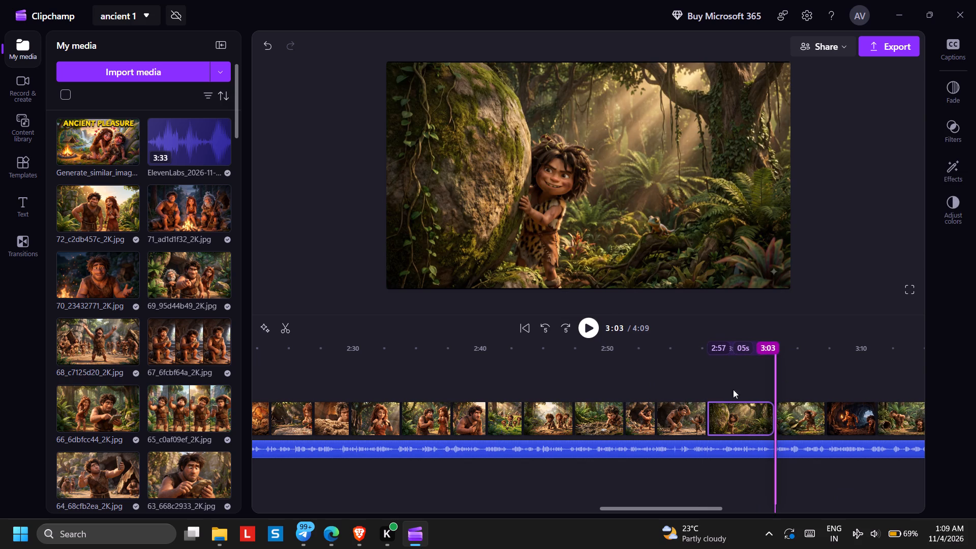
Play on to about 3:09, recheck from about 3:04, trim the clip of the caveman searching under a leaf to end near 3:06, and close the gap.
click(591, 331)
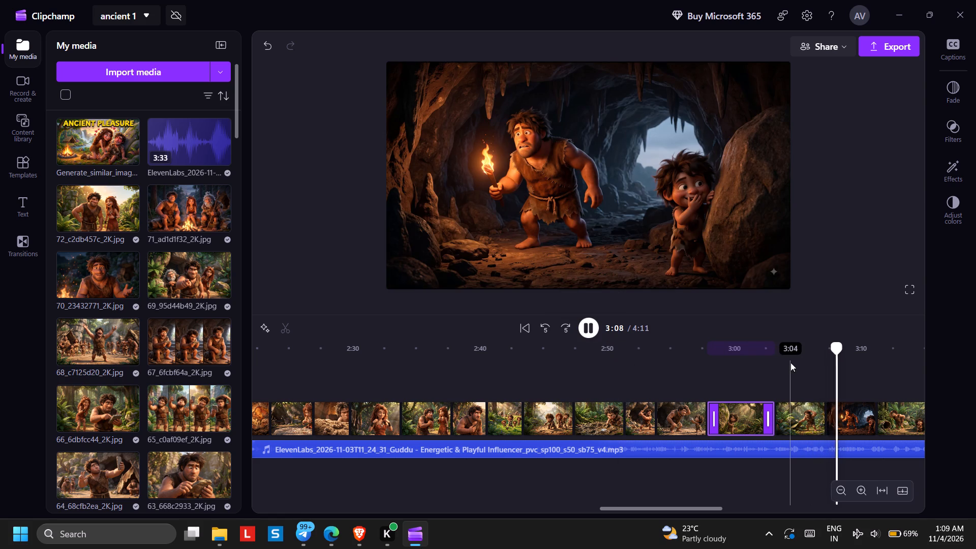
click(791, 381)
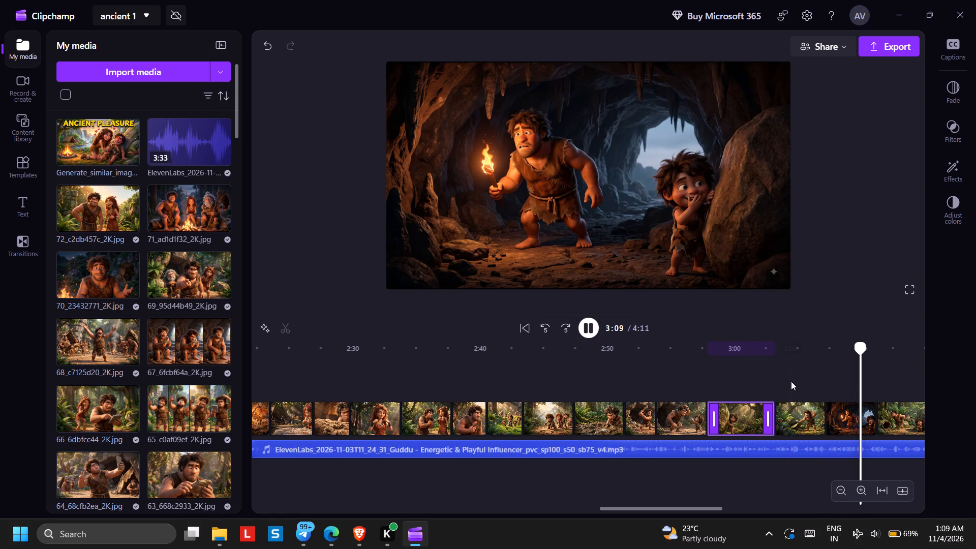
click(589, 334)
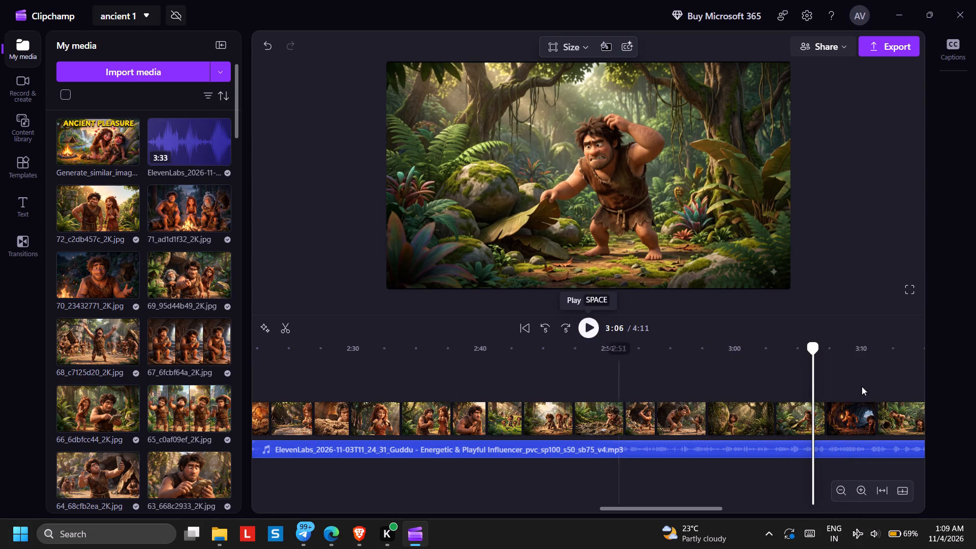
drag(819, 425, 817, 425)
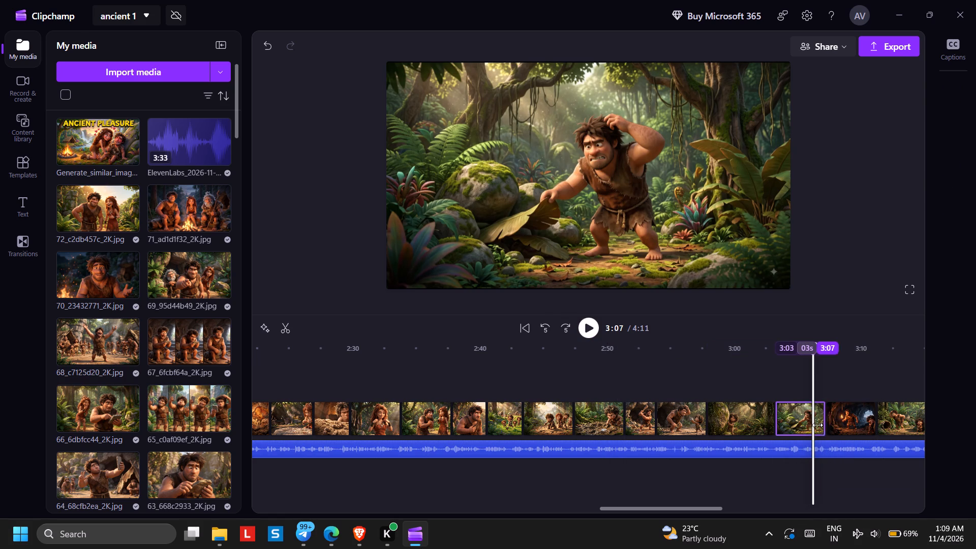
drag(817, 425, 806, 424)
click(821, 421)
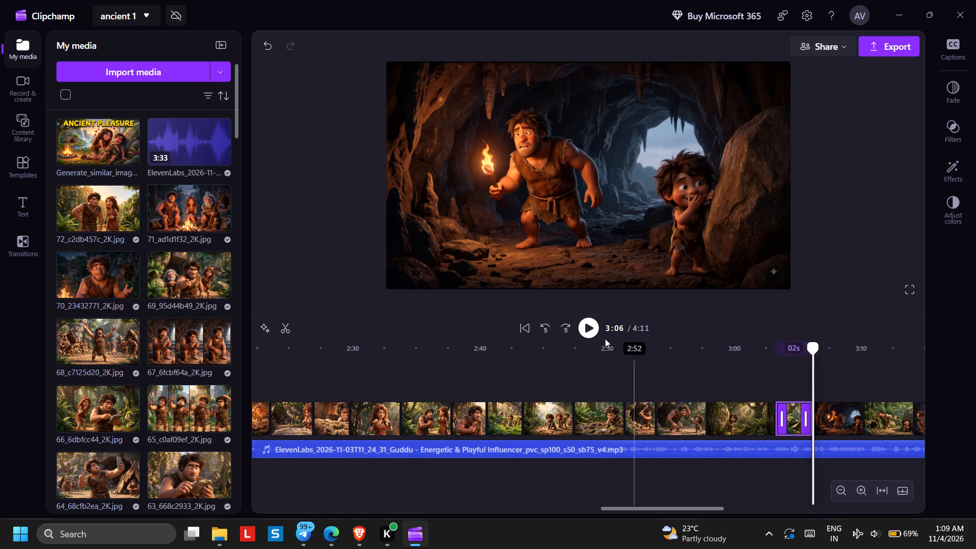
Play on to about 3:13, recheck from about 3:03, trim the leaf-searching caveman clip further to end near 3:05, and close the gap.
click(591, 331)
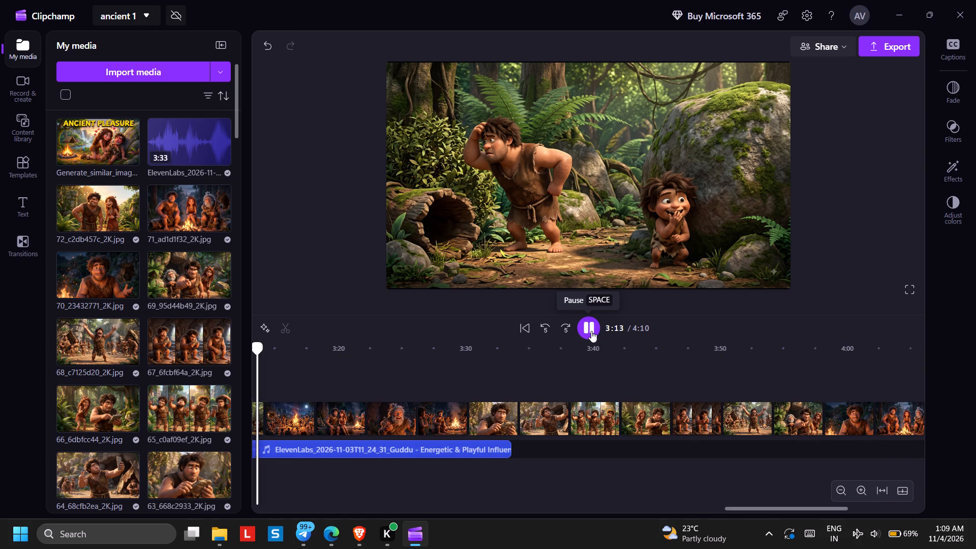
click(537, 335)
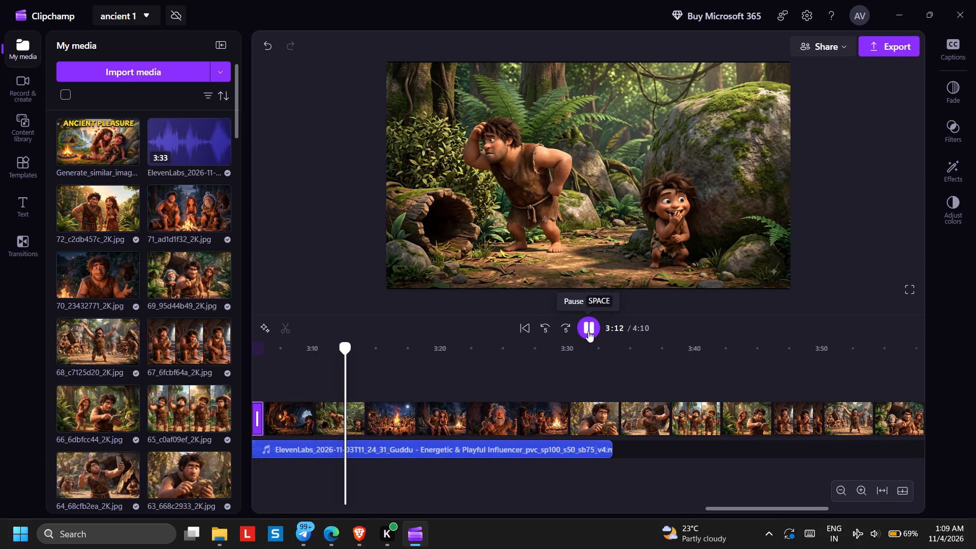
click(543, 330)
click(543, 330)
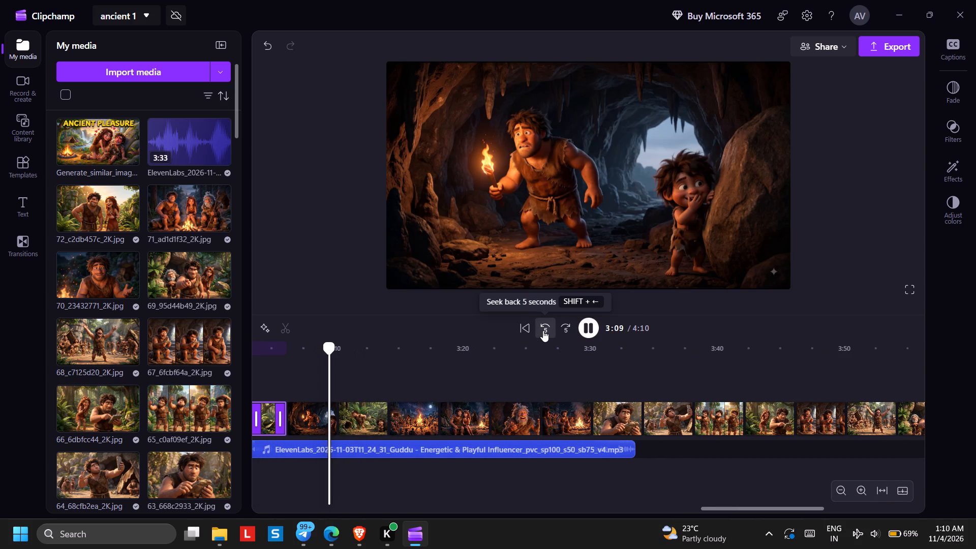
click(595, 327)
click(595, 327)
click(595, 327)
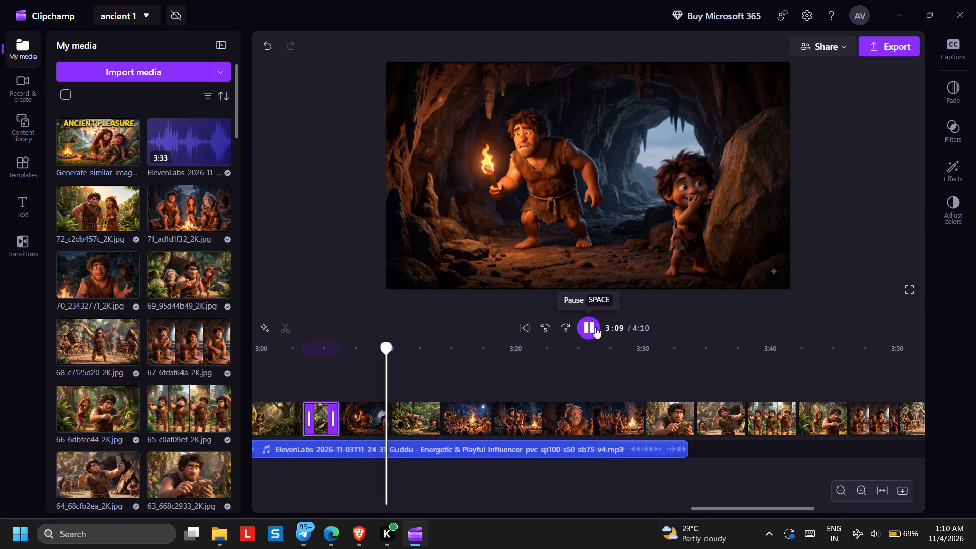
click(345, 388)
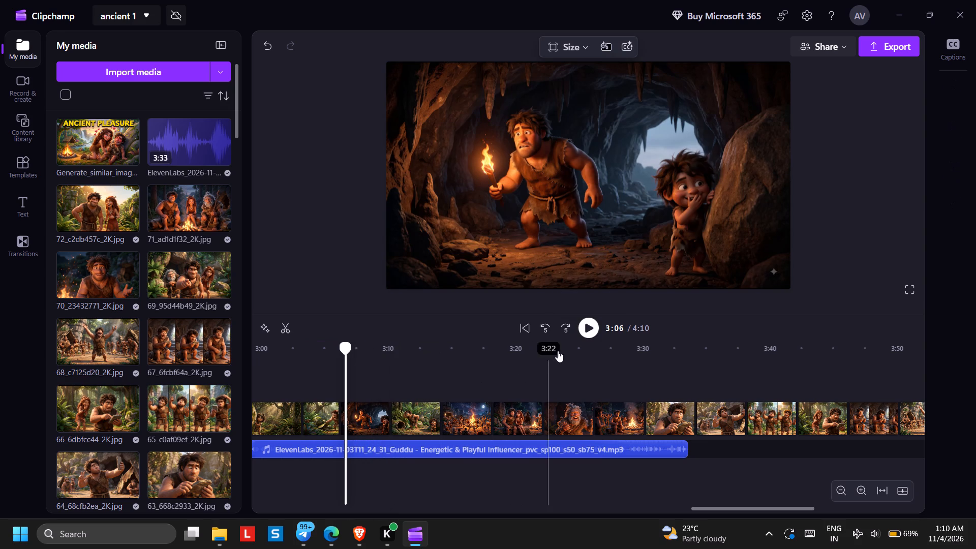
click(581, 331)
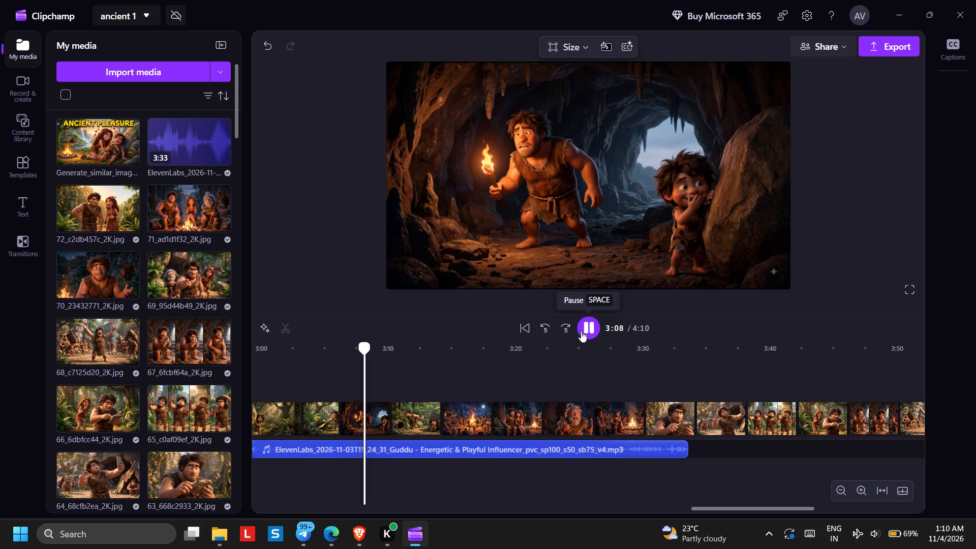
click(306, 391)
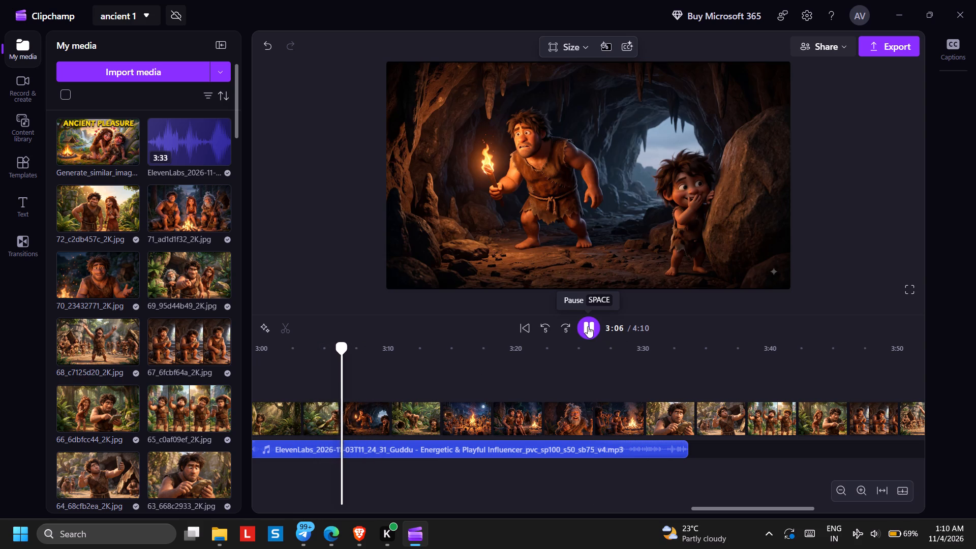
click(314, 396)
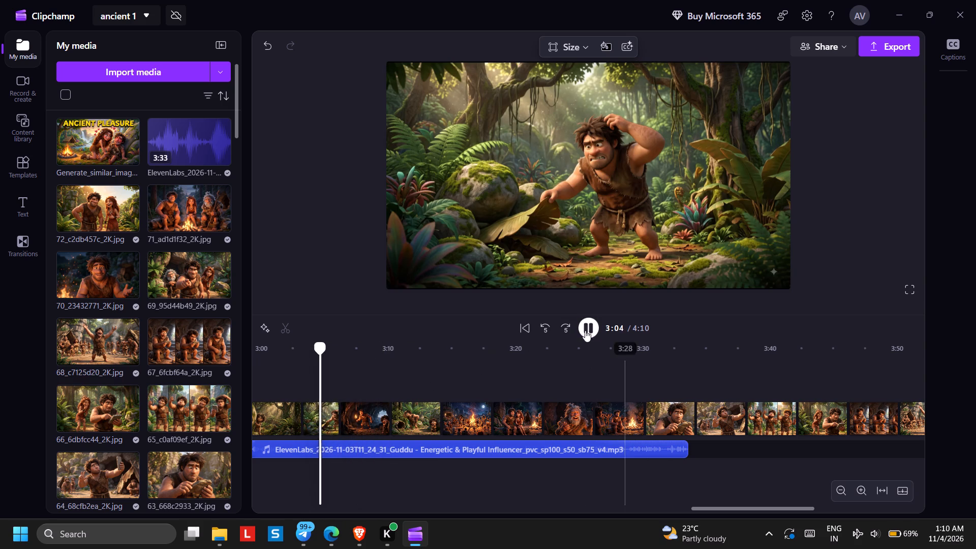
click(586, 329)
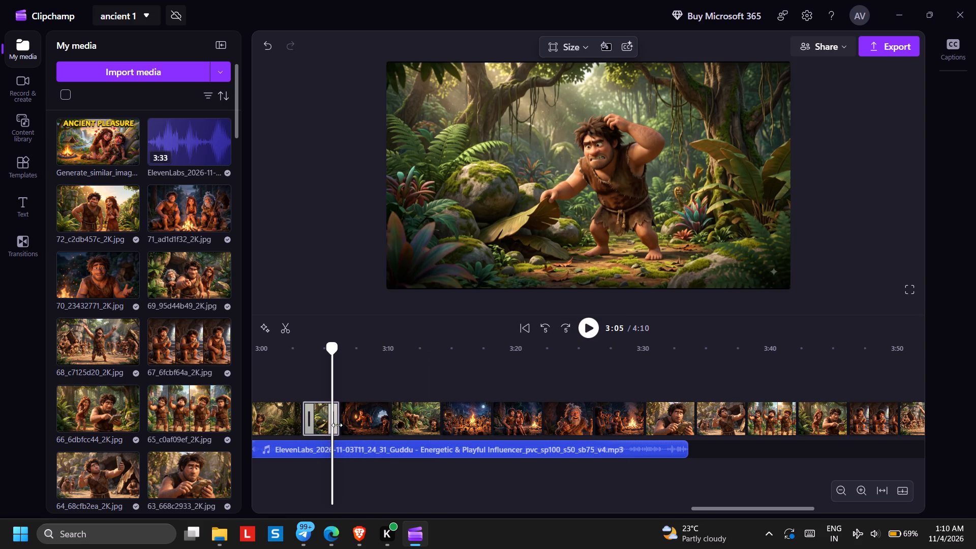
drag(334, 421, 330, 421)
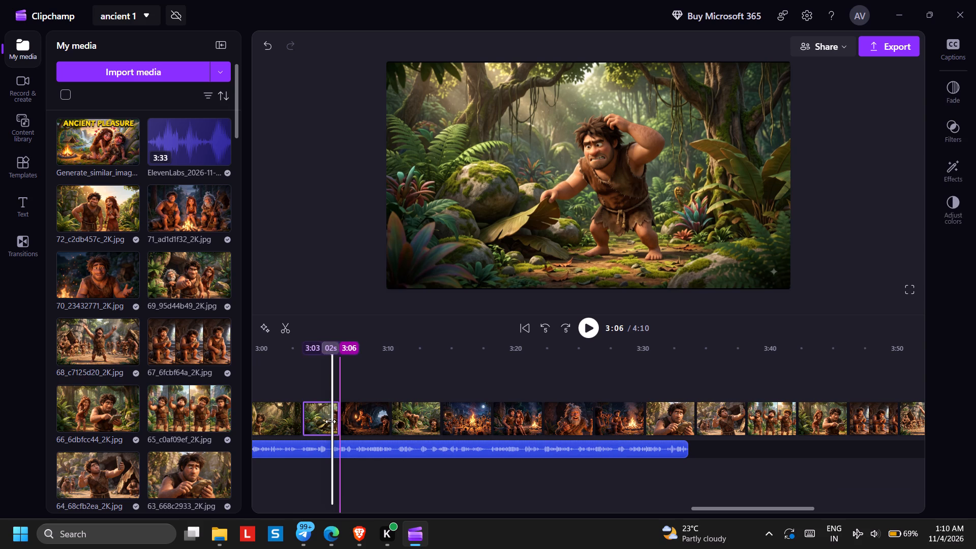
drag(330, 421, 328, 421)
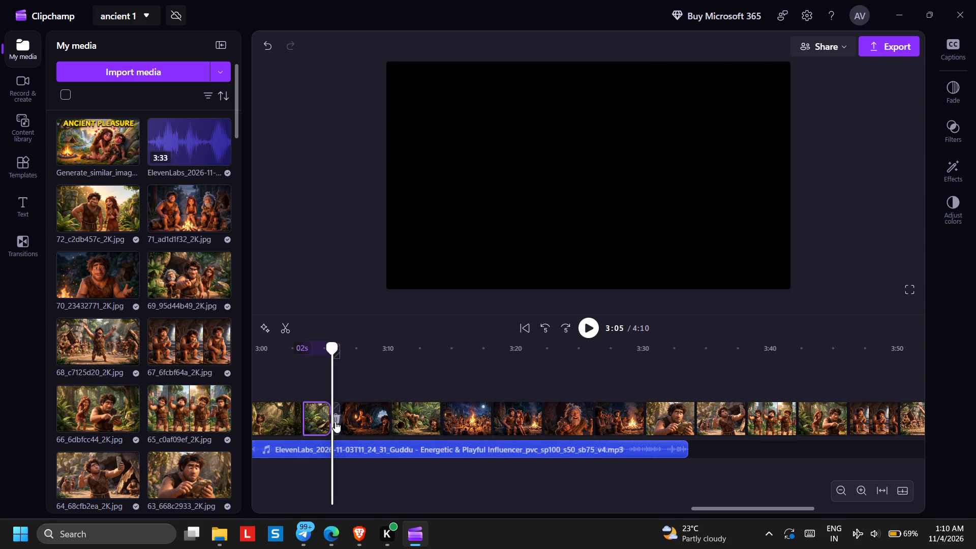
click(336, 421)
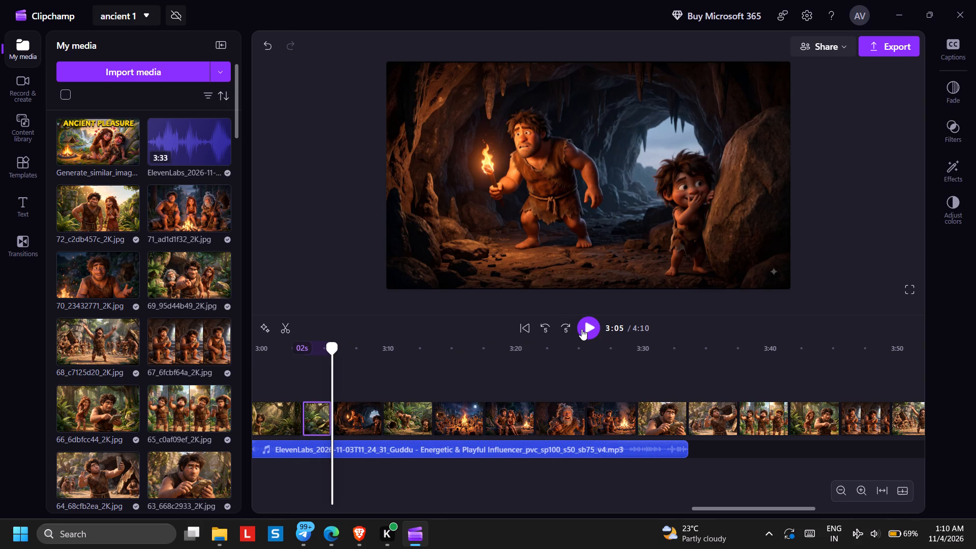
Play on to about 3:09, recheck from about 3:07, trim the torch-bearing caveman clip to end near 3:08, and close the gap.
click(582, 329)
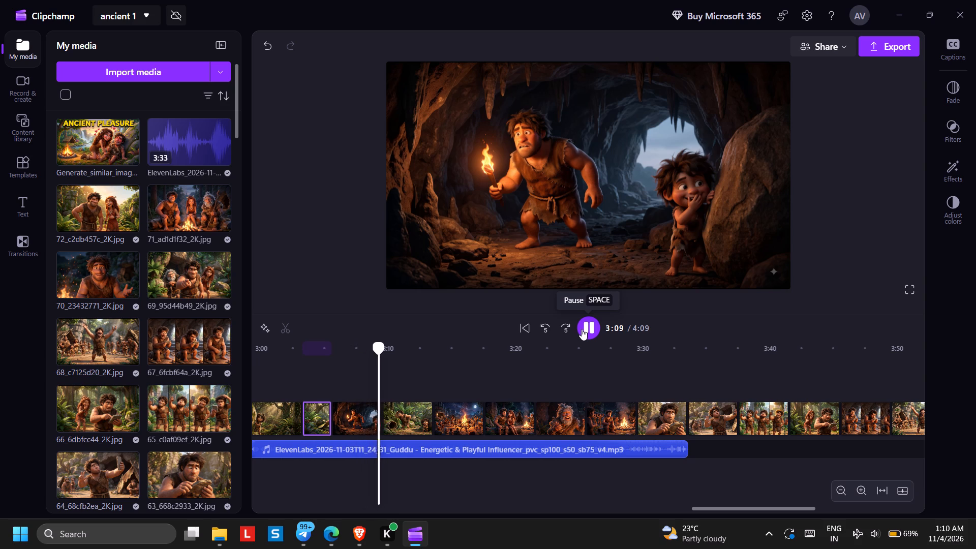
click(359, 379)
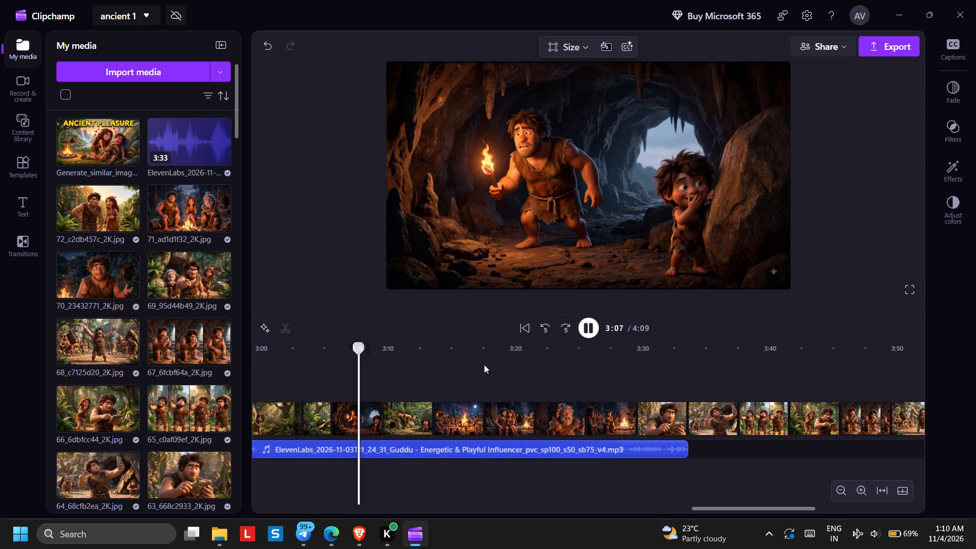
click(331, 387)
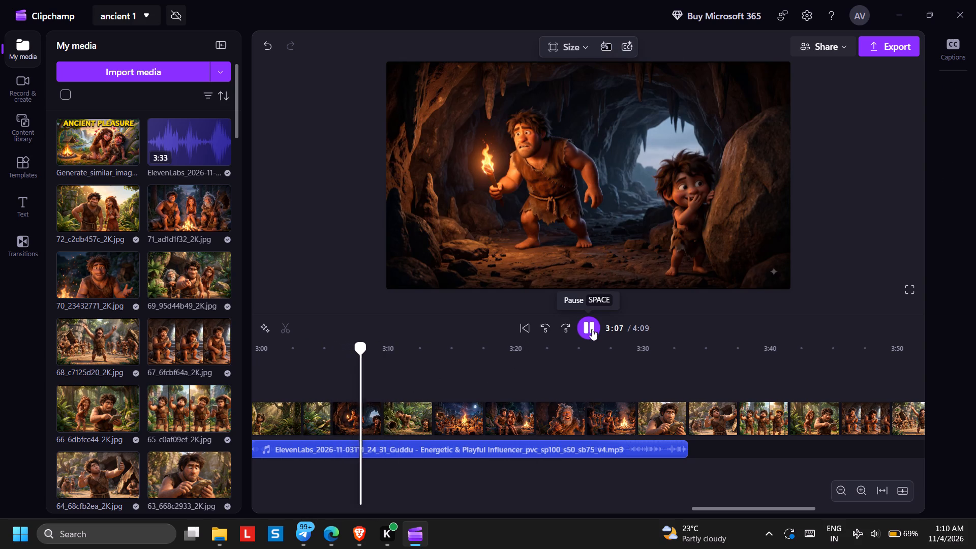
click(592, 329)
drag(372, 413, 353, 414)
click(369, 419)
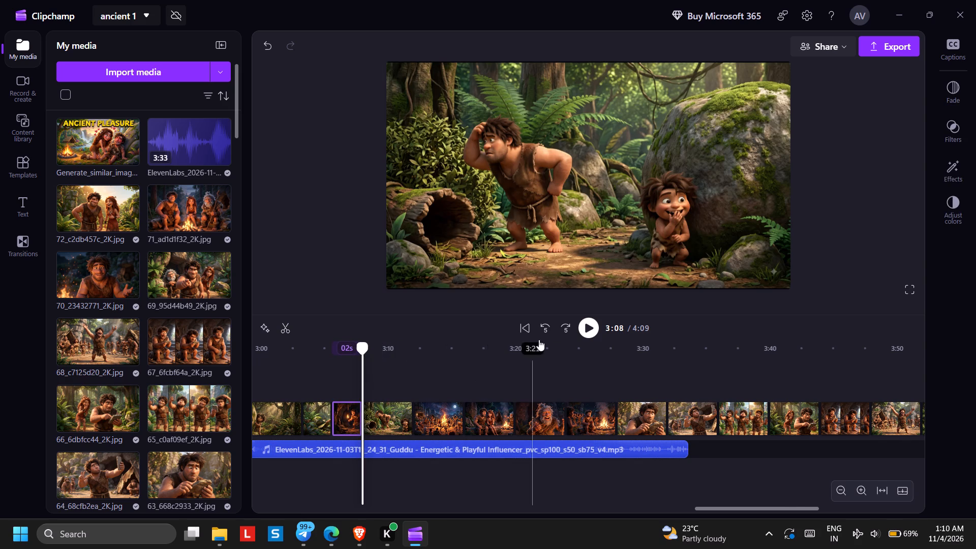
Play on to about 3:12, recheck from about 3:10, trim the clip of the child hiding by the mossy boulder to end near 3:11, and close the gap.
click(586, 326)
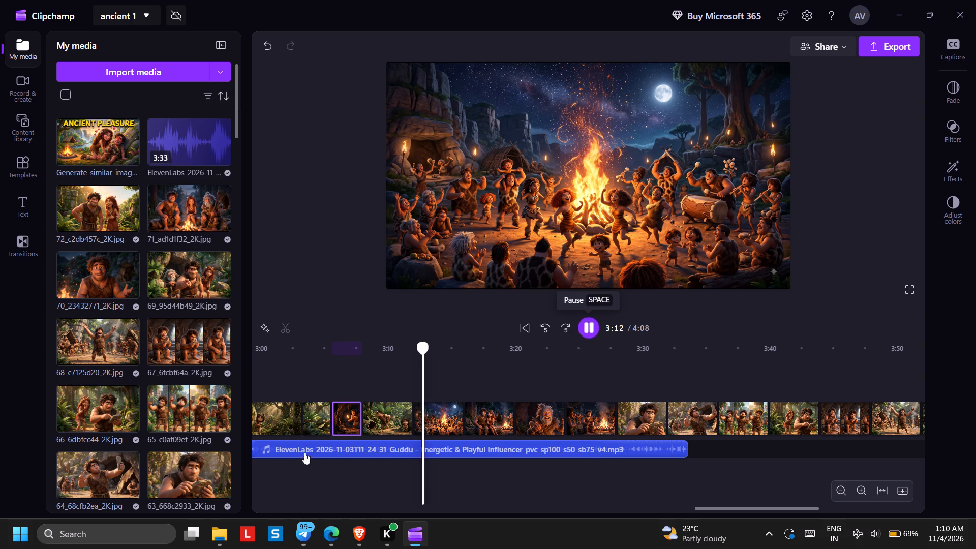
click(386, 359)
click(602, 333)
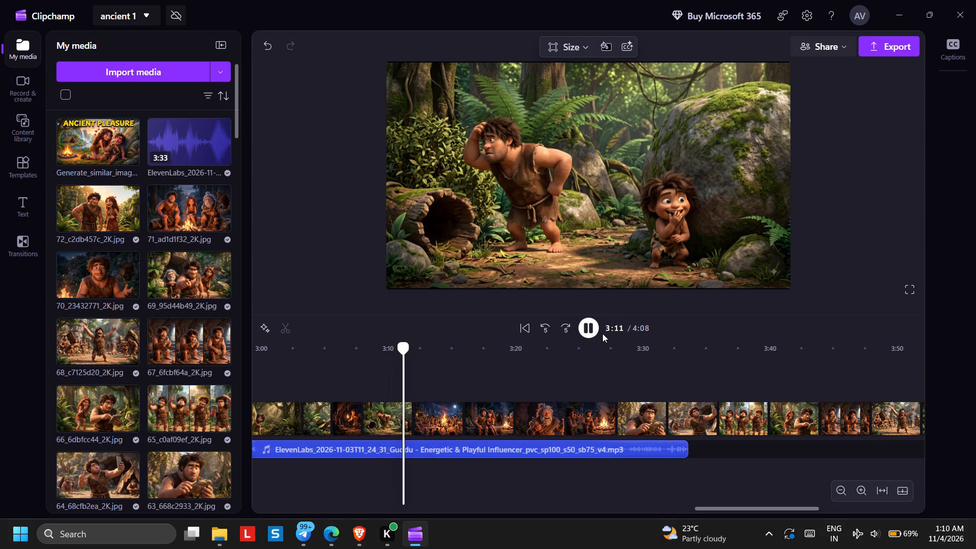
click(581, 333)
click(389, 398)
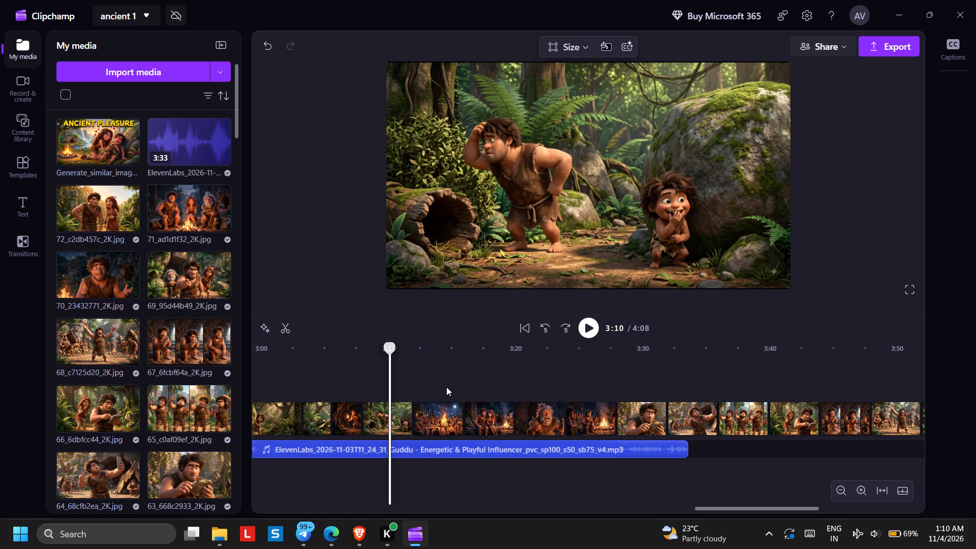
click(580, 334)
click(581, 333)
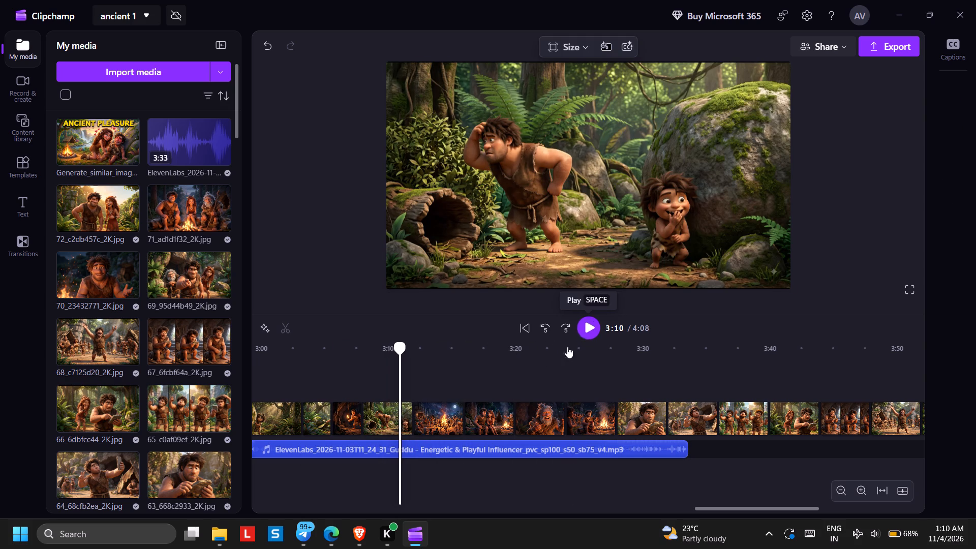
drag(404, 416, 395, 416)
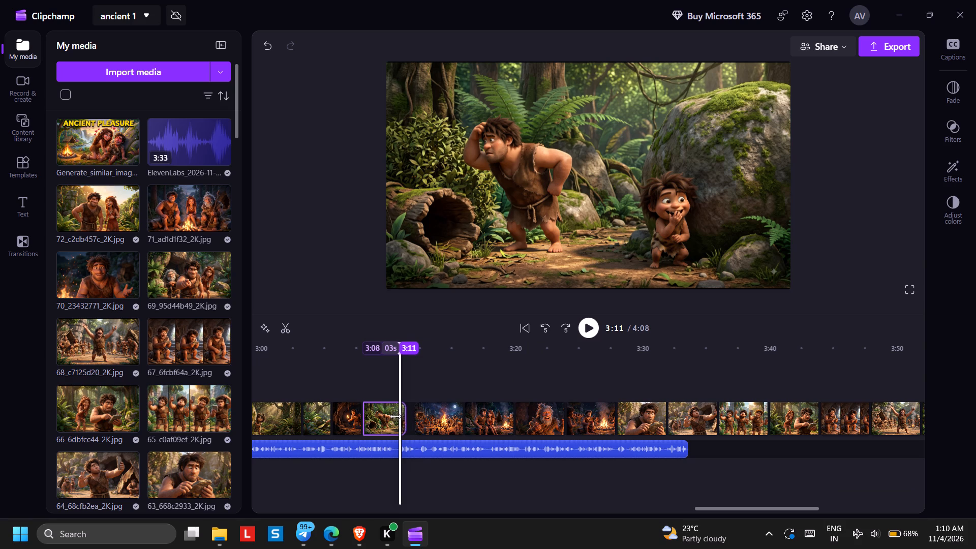
drag(395, 416, 393, 416)
click(406, 416)
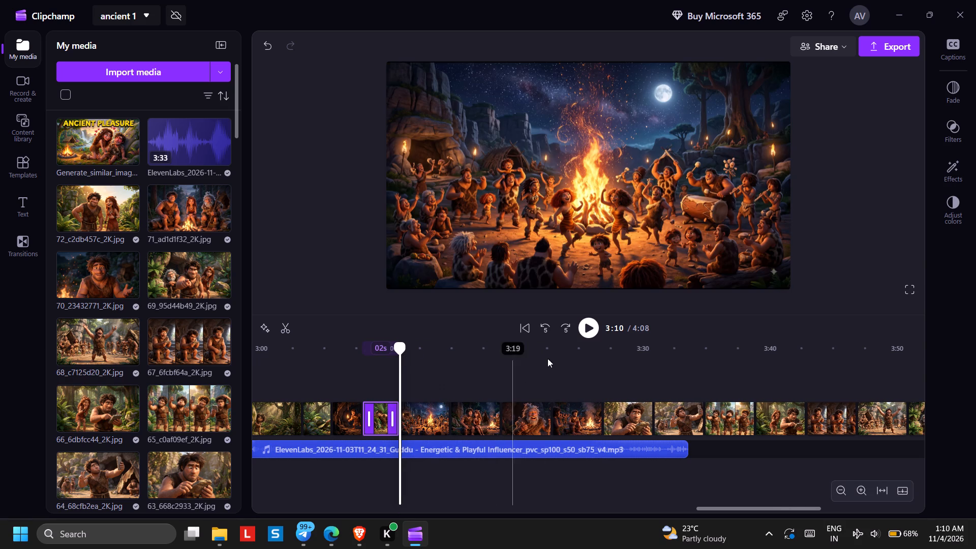
Play on past 3:20, delete the clip of the laughing old man with the staff, and close its gap.
click(592, 334)
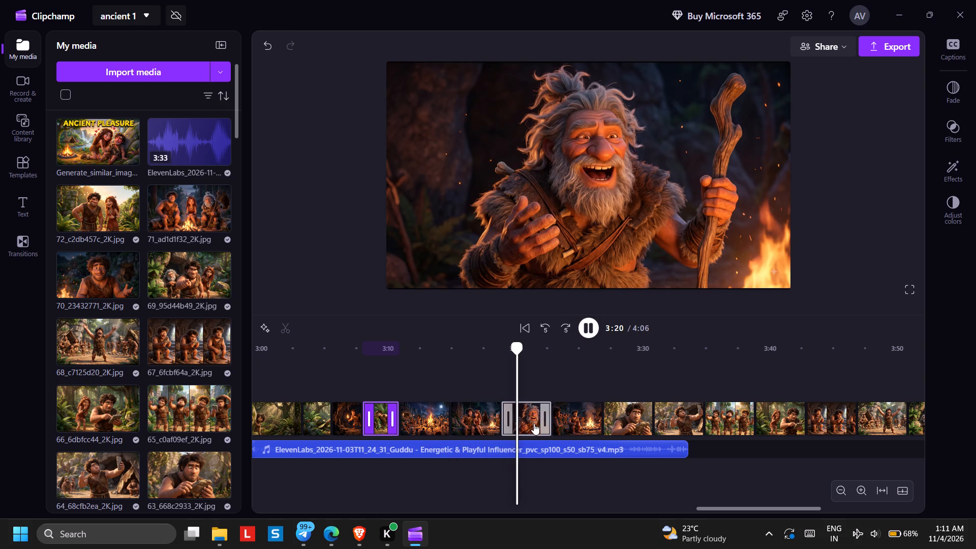
right_click(534, 423)
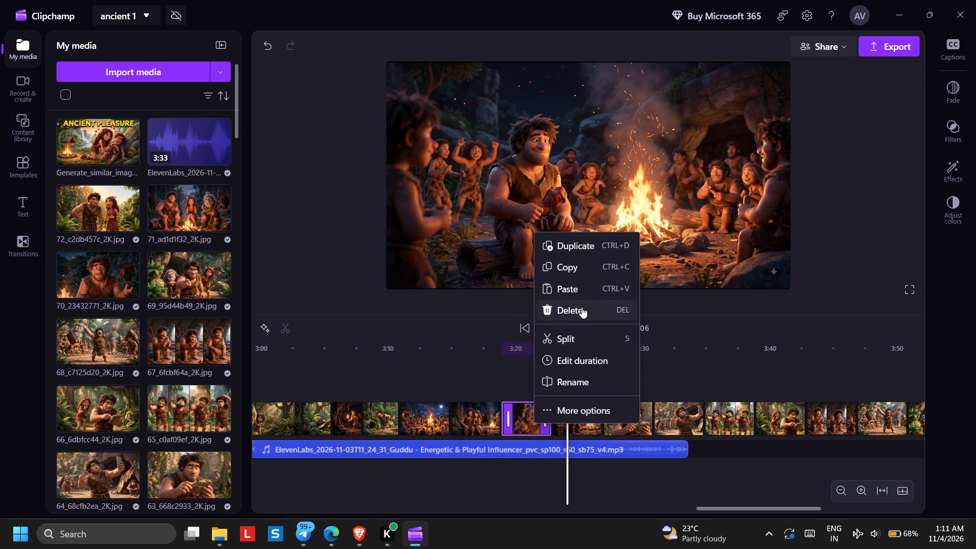
click(582, 307)
click(529, 416)
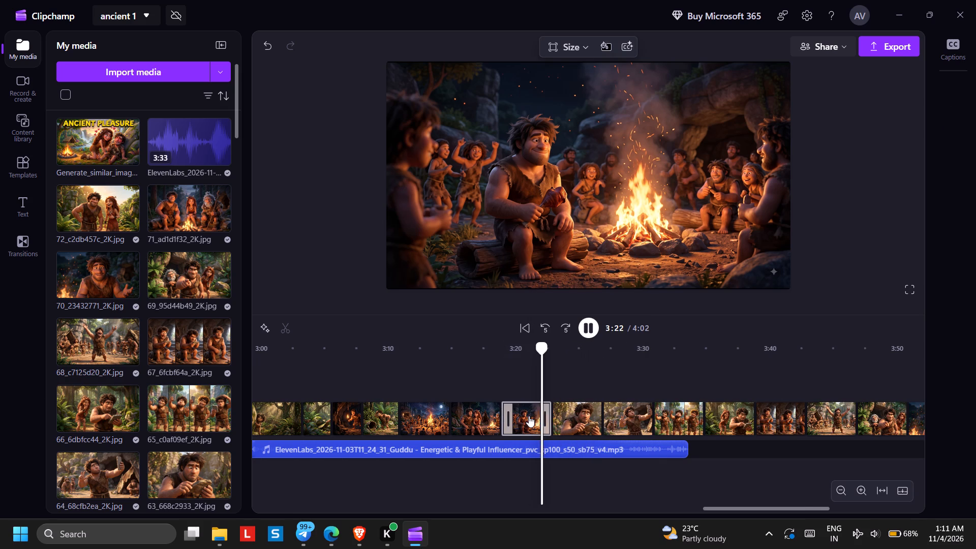
Recheck from about 3:19, trim the clip of the caveman seated by the bonfire to end near 3:22, and close the gap.
click(503, 383)
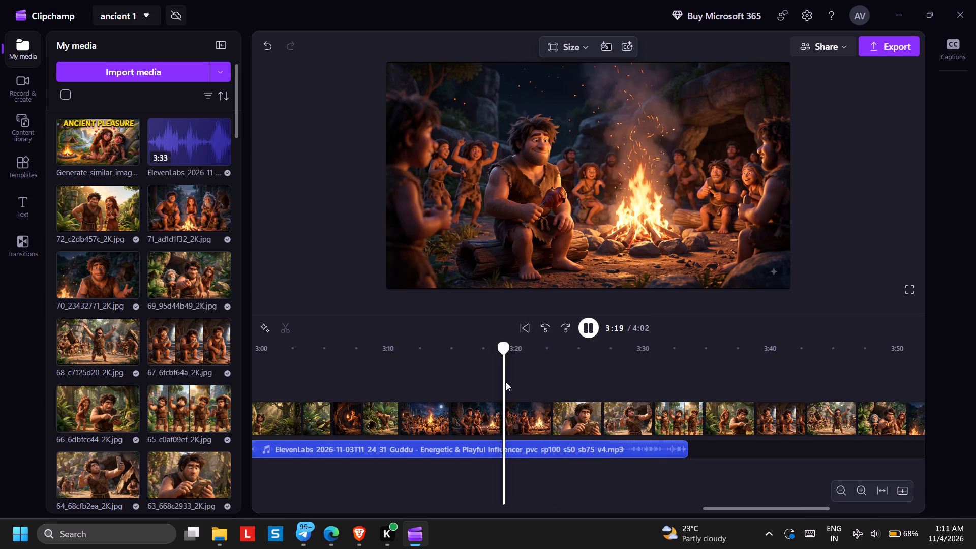
click(591, 324)
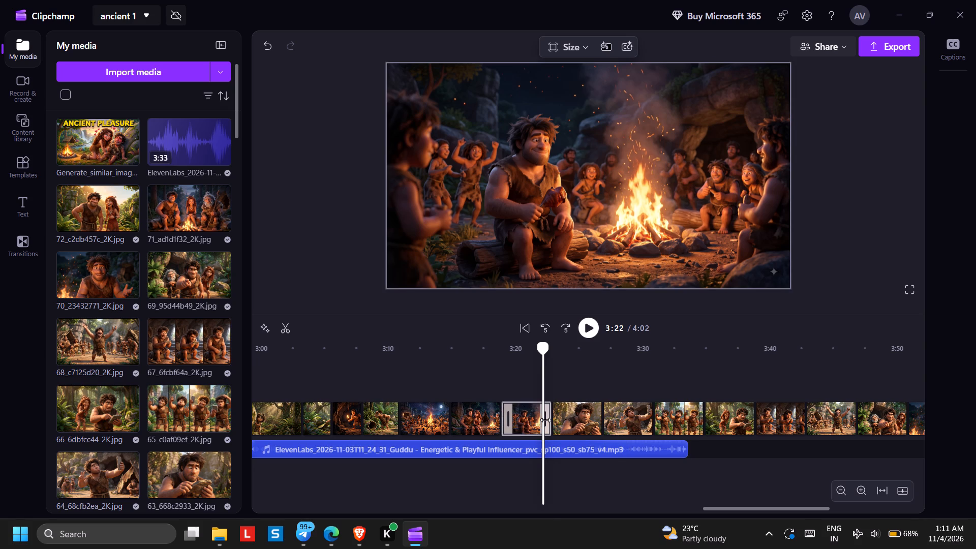
drag(545, 419, 537, 419)
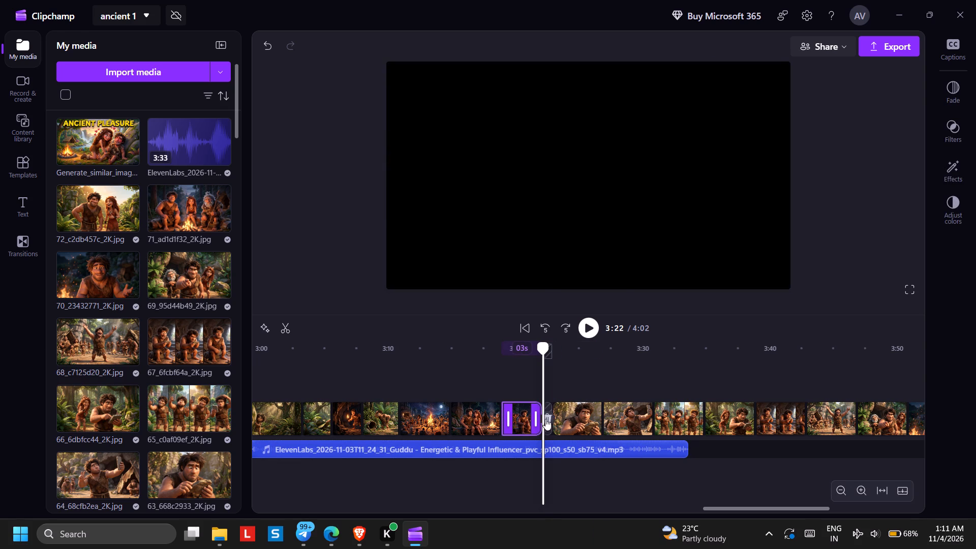
click(545, 419)
Play on to about 3:43, delete the three consecutive clips of images 63, 64 and 65 after 3:22, and close the gap.
click(581, 333)
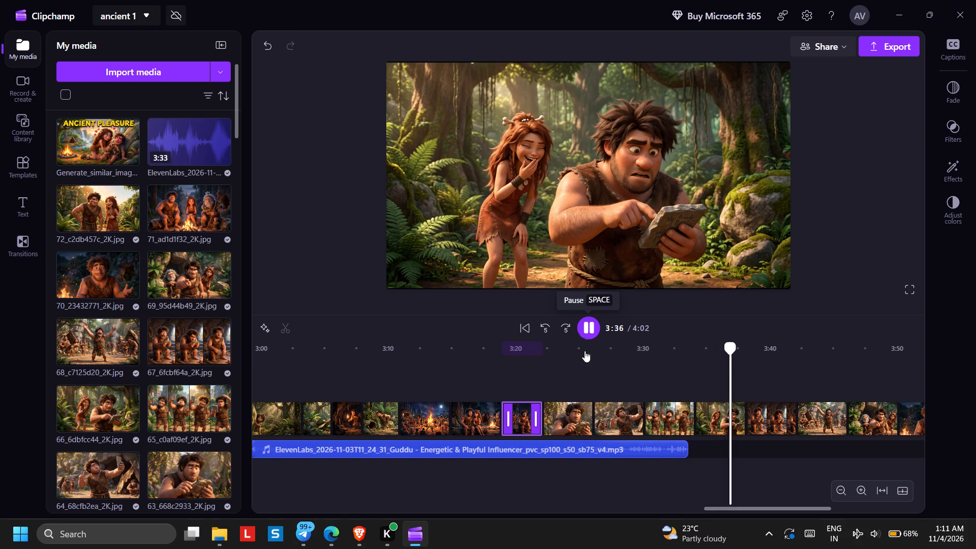
right_click(578, 422)
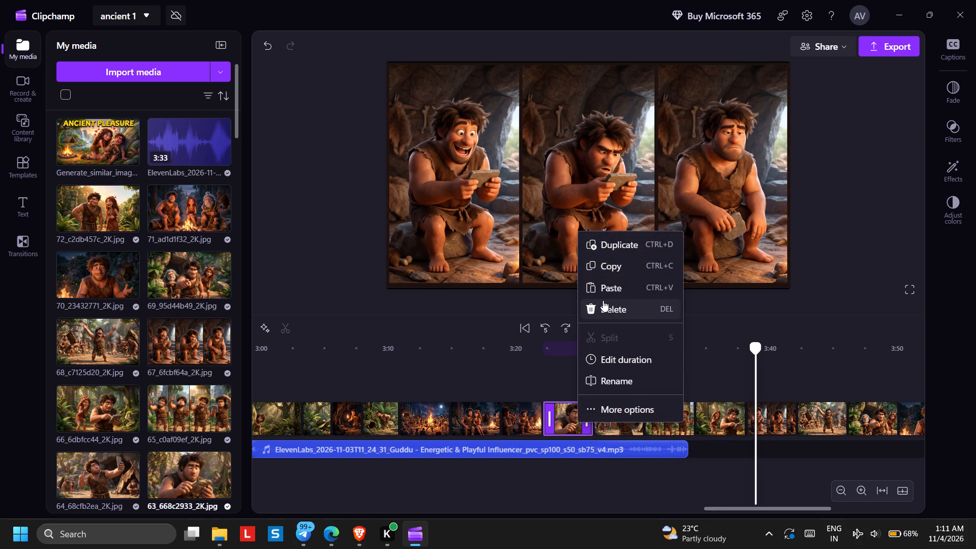
click(603, 300)
right_click(615, 411)
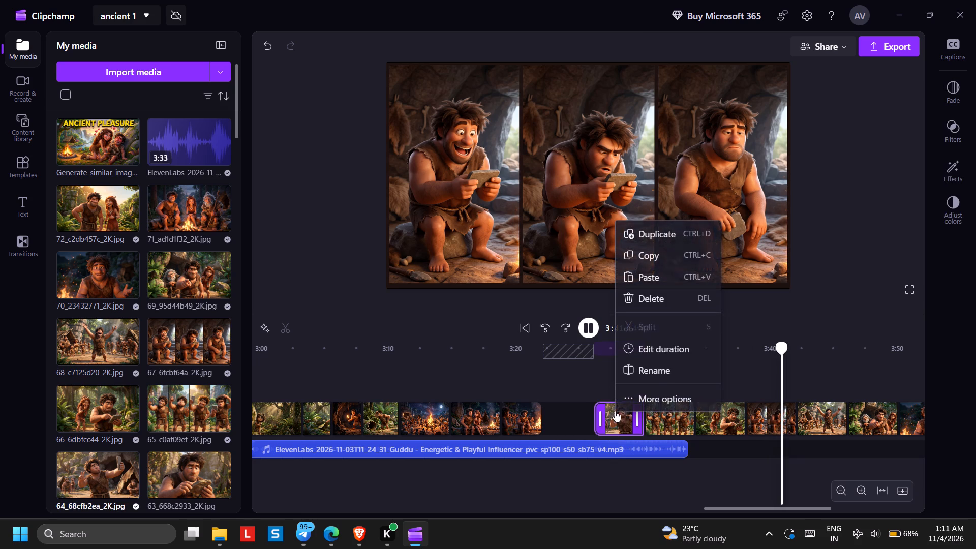
click(650, 303)
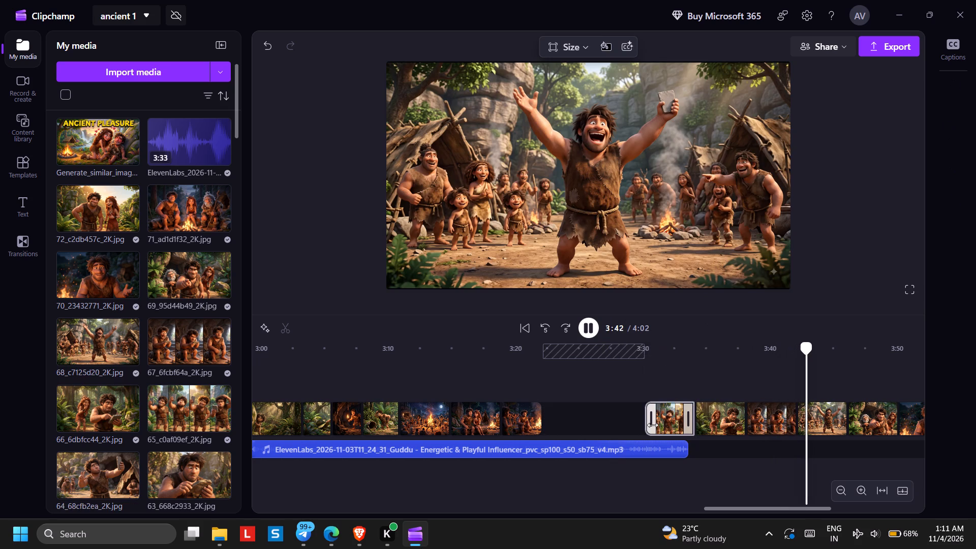
right_click(653, 425)
click(695, 307)
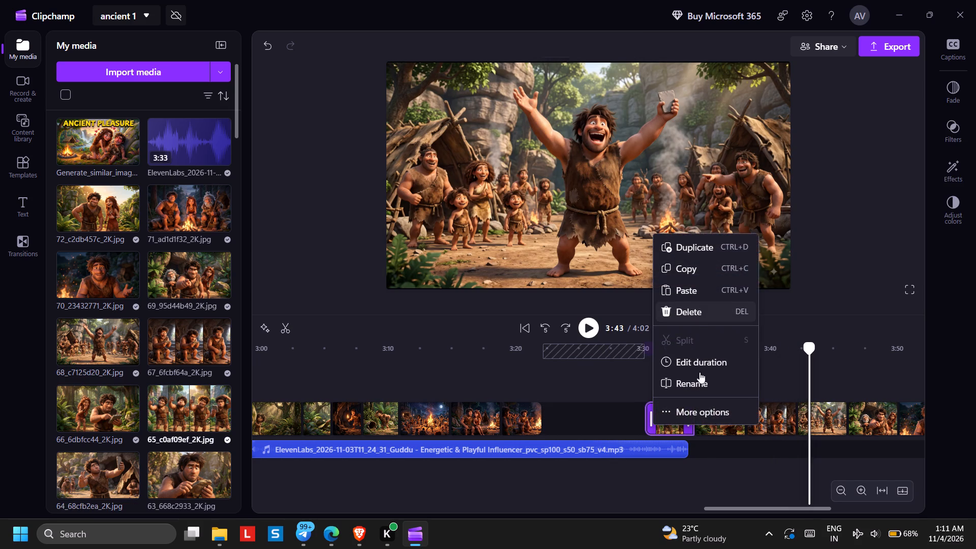
click(625, 422)
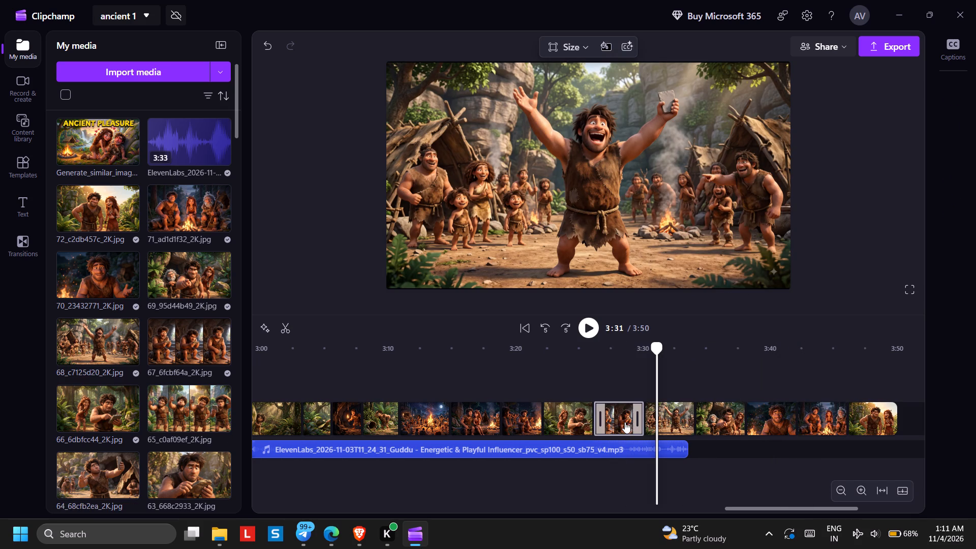
Recheck the voiceover from about 3:22 and 3:25, delete the three-panel clip of the caveman with the stone tablet, and close its gap.
click(546, 379)
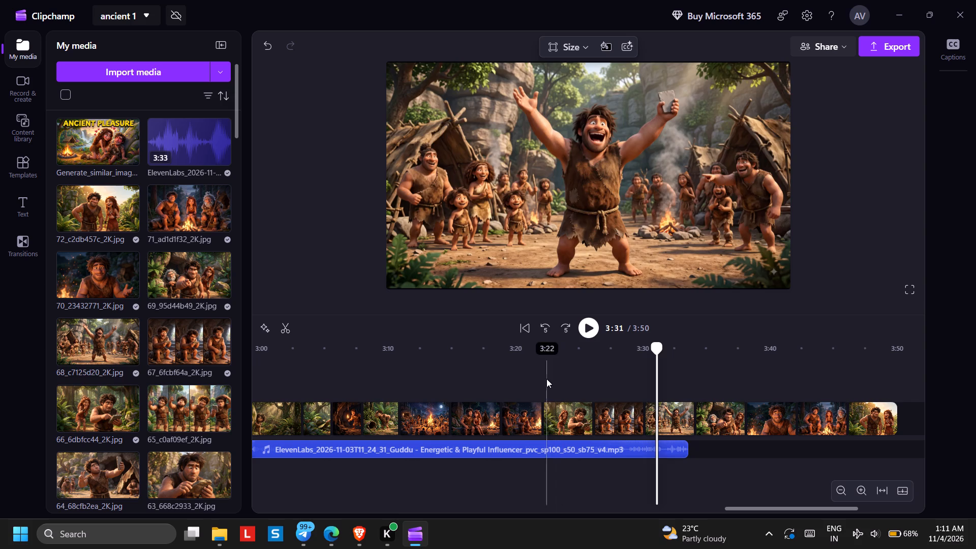
click(578, 335)
click(585, 333)
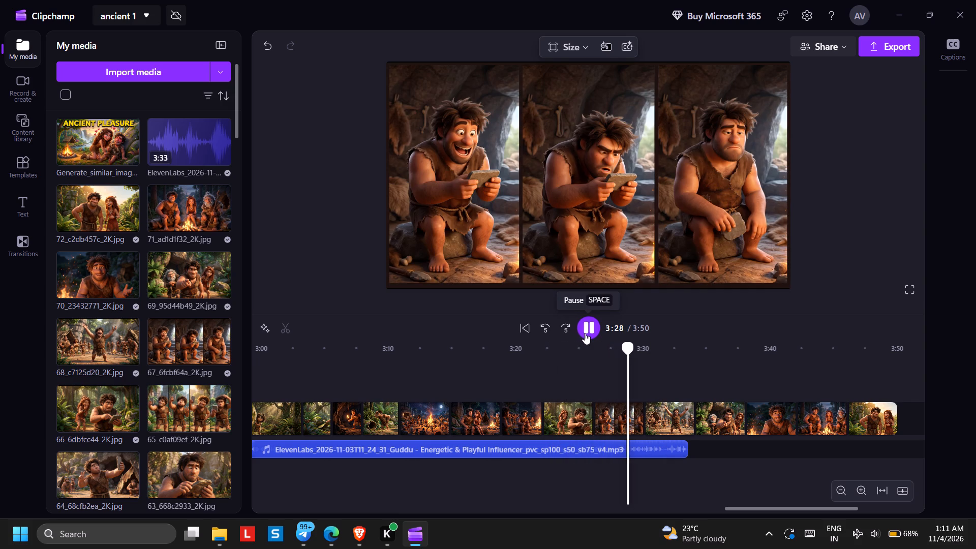
click(581, 365)
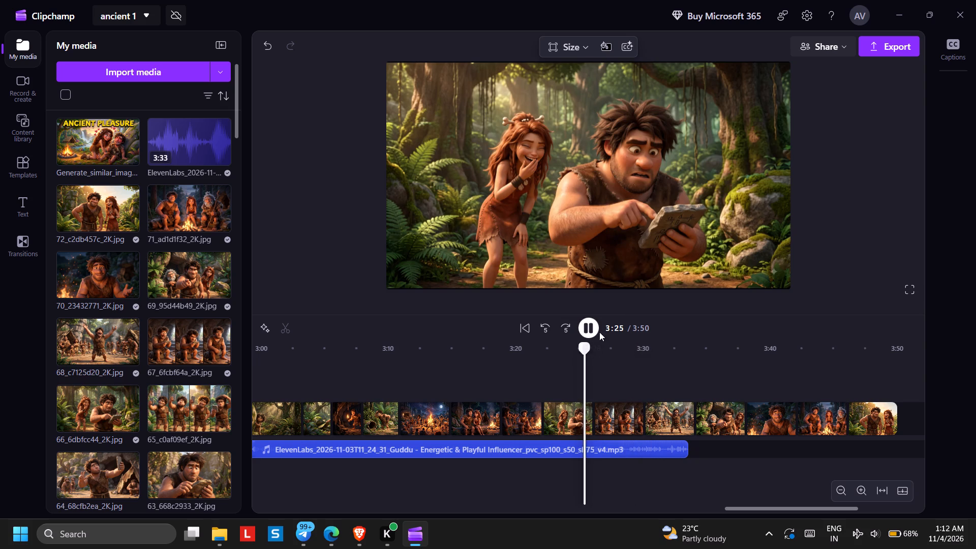
click(594, 329)
click(583, 376)
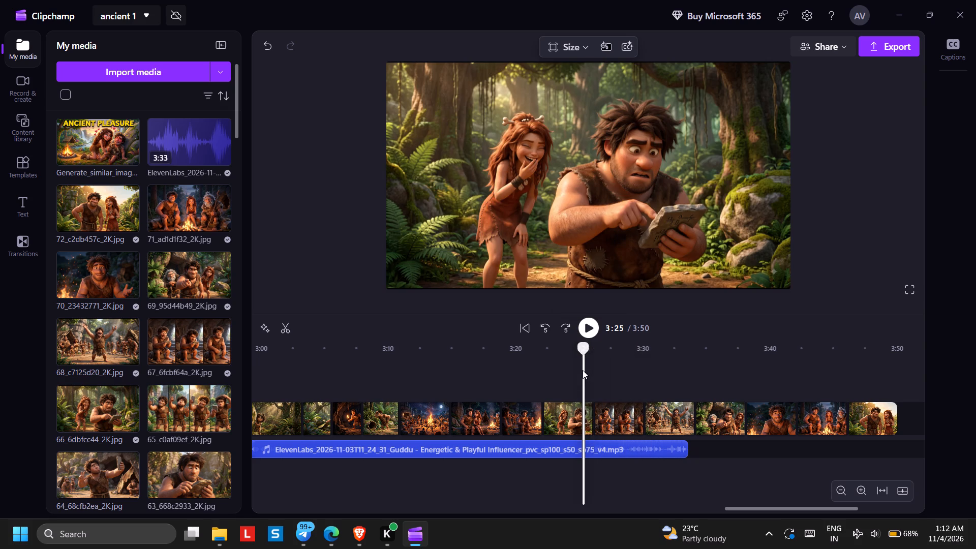
click(586, 326)
click(586, 326)
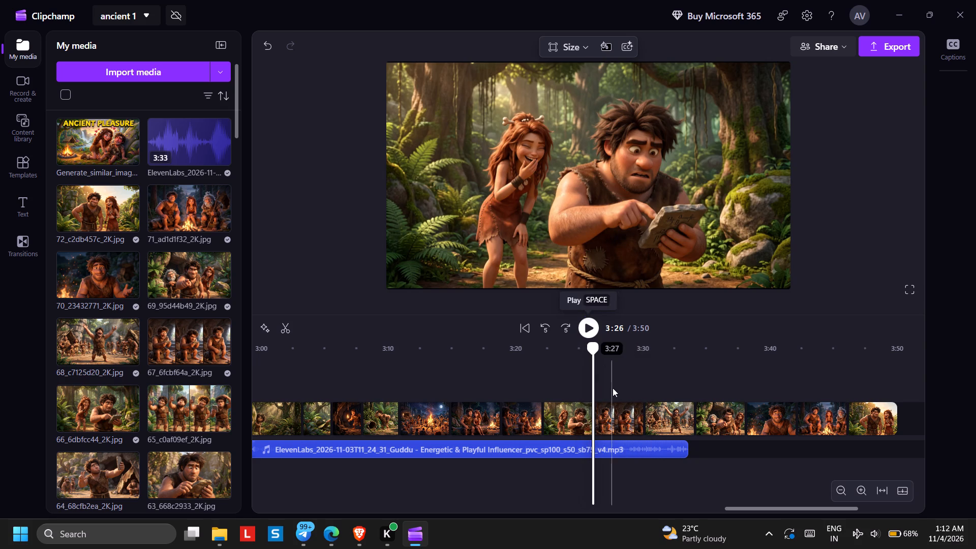
right_click(608, 414)
click(649, 310)
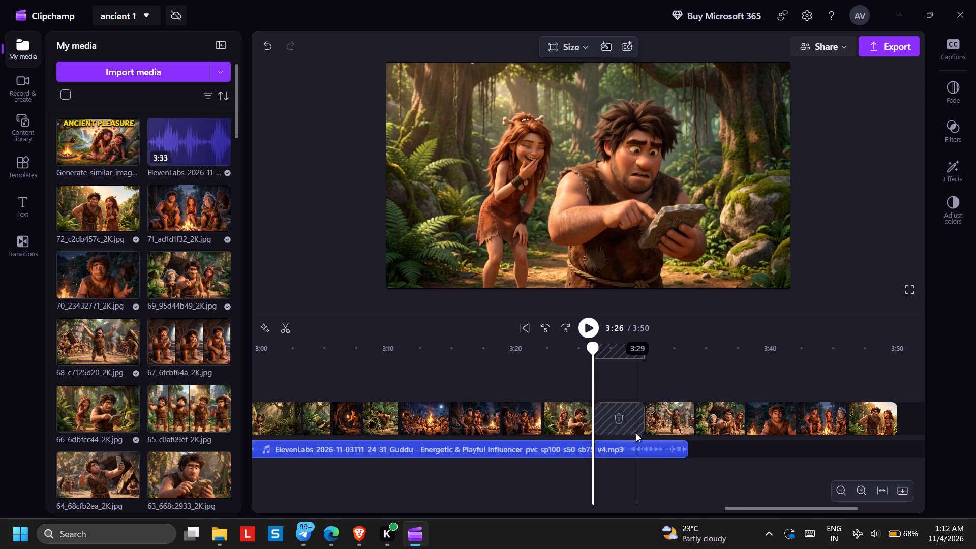
click(623, 422)
Play on to about 3:34, delete the clip of image 70 with the caveman beside the fire, and close its gap.
click(596, 326)
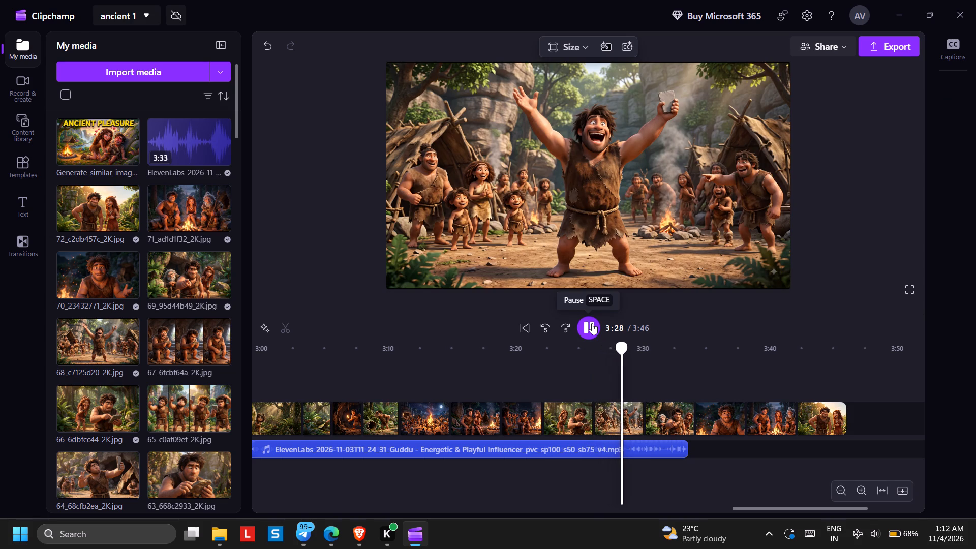
click(592, 323)
click(592, 323)
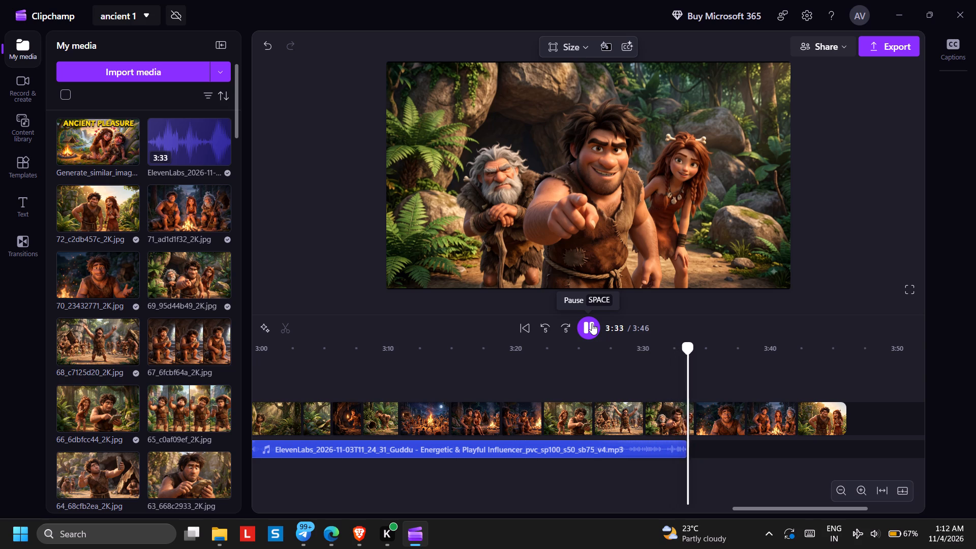
click(592, 323)
click(740, 415)
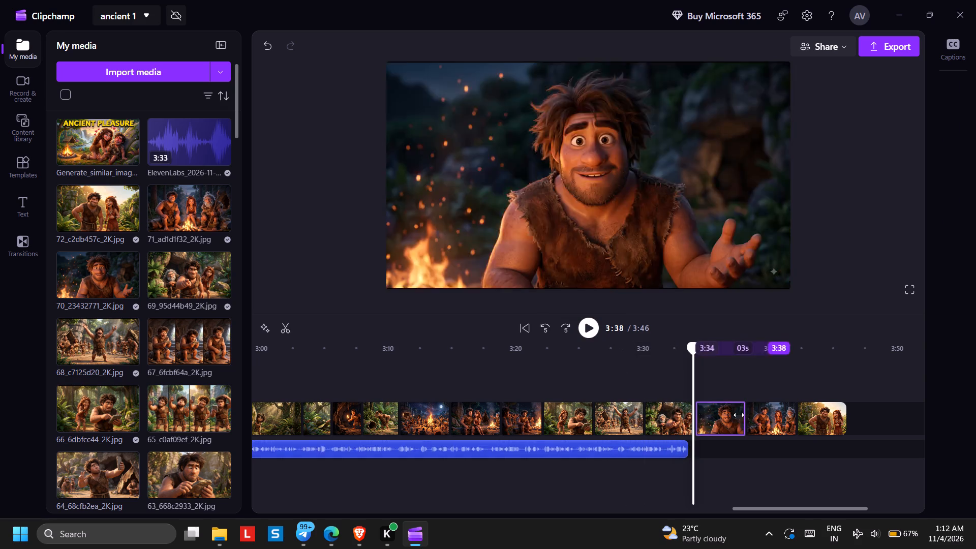
right_click(720, 416)
click(742, 308)
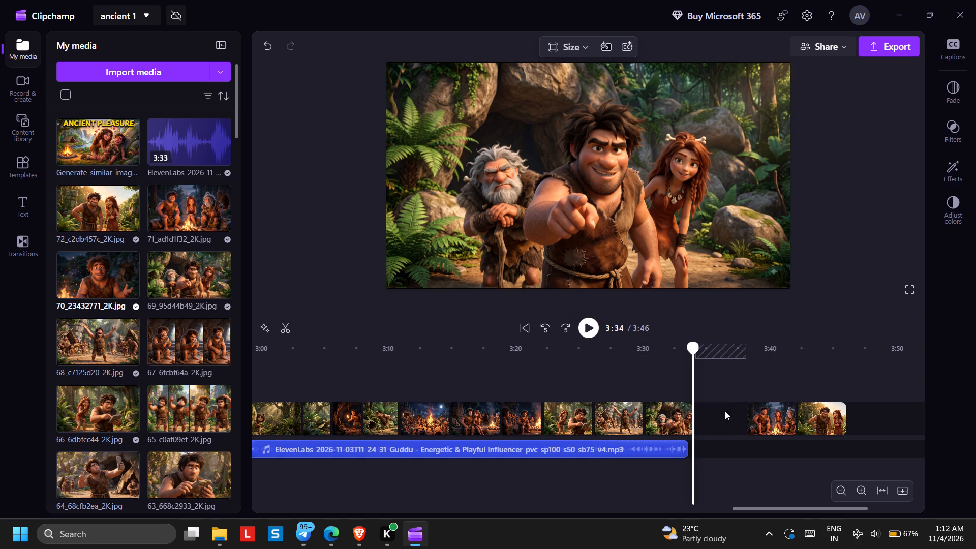
click(713, 422)
click(722, 421)
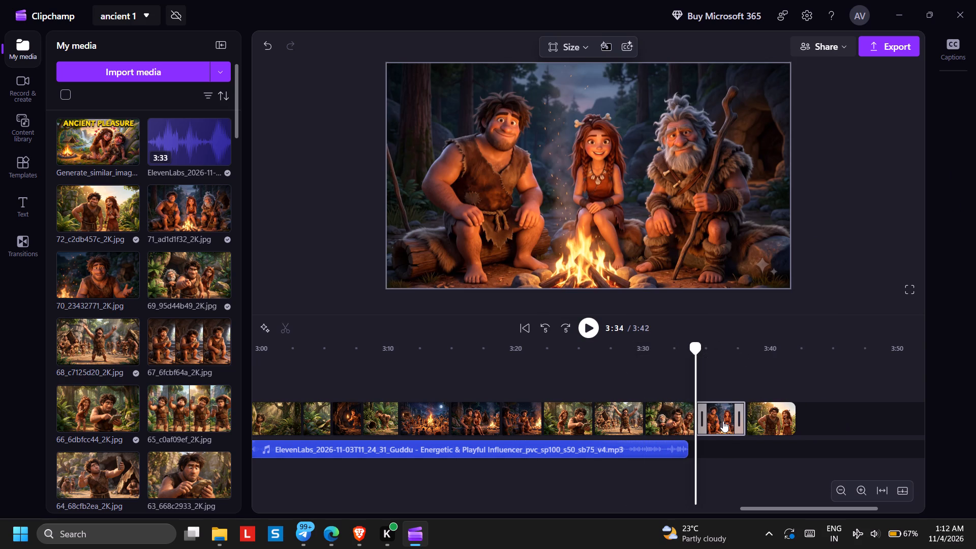
Delete the last two clips on the timeline, images 71 and 72, which lie past the end of the voiceover.
right_click(723, 421)
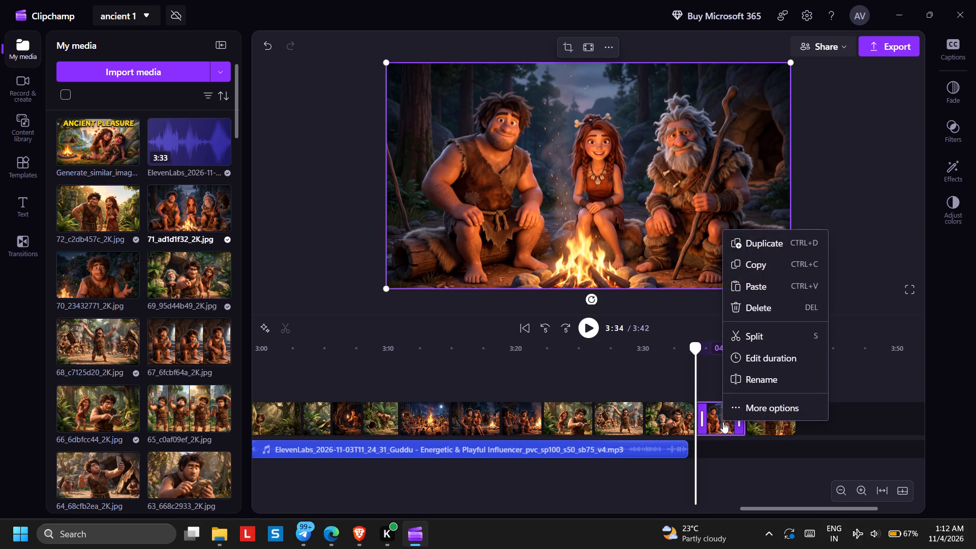
click(757, 311)
right_click(755, 419)
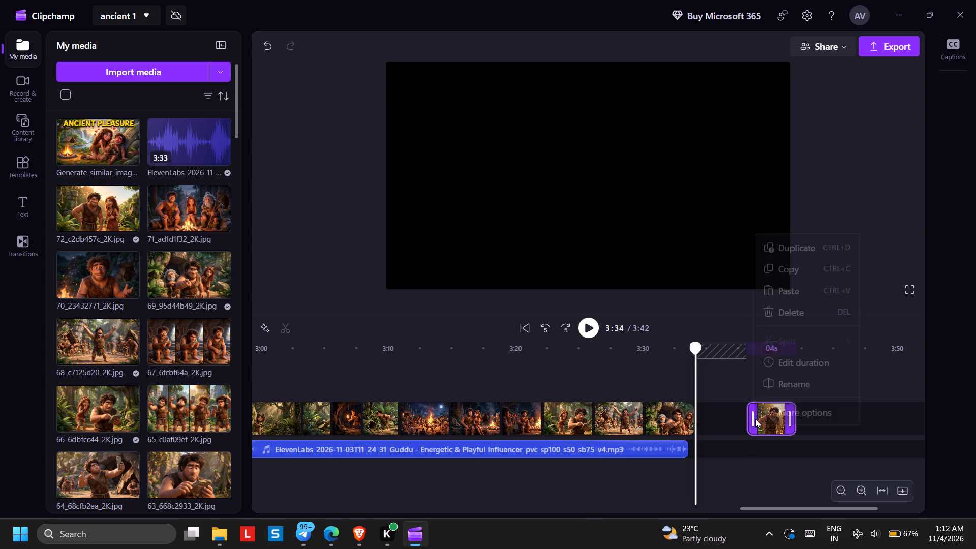
click(772, 301)
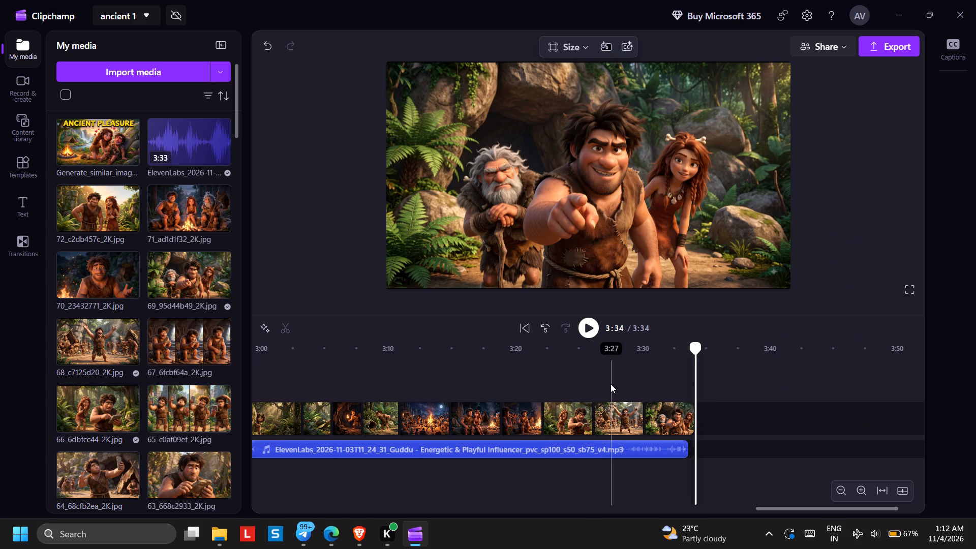
Recheck from about 3:27, trim the image 68 clip to about 3:29, close the gap, and extend the image 69 clip to the voiceover's end.
click(611, 383)
click(582, 319)
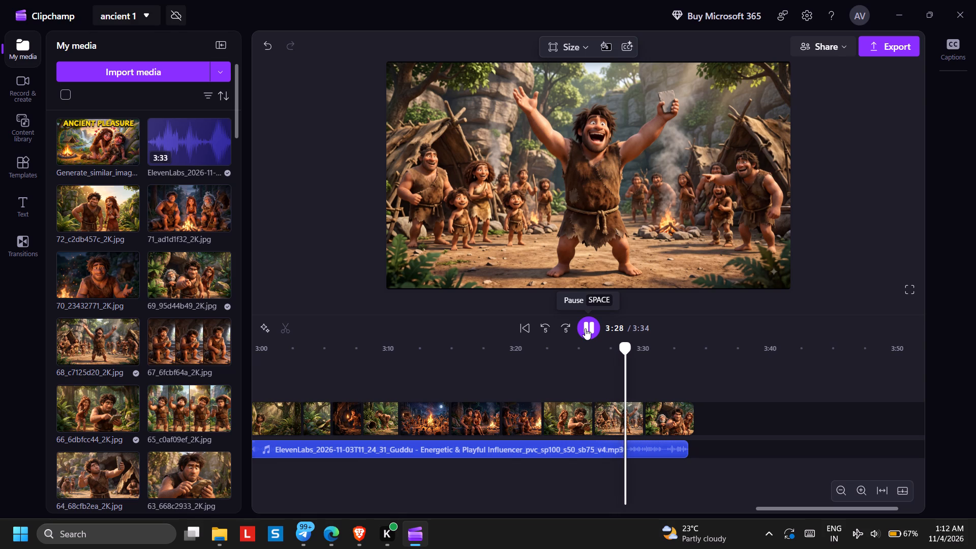
click(585, 328)
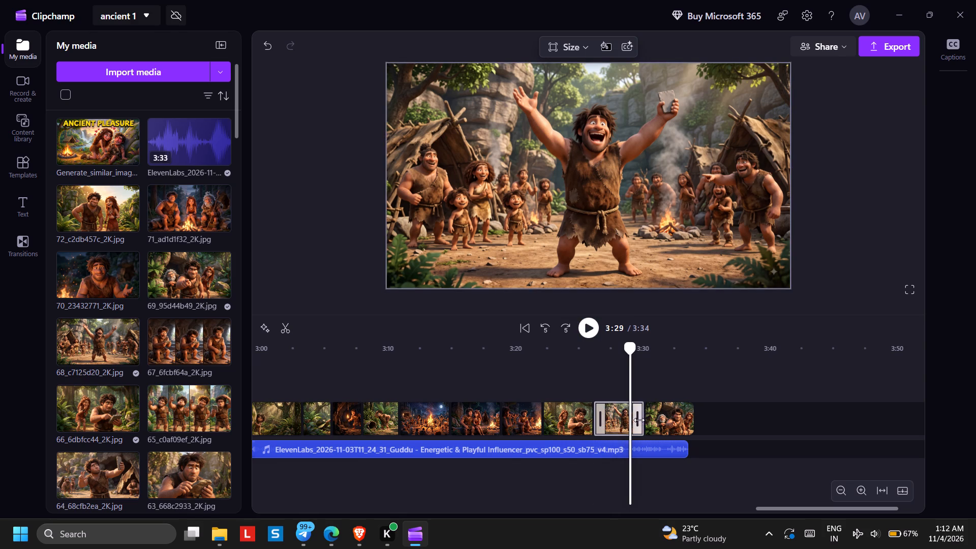
drag(639, 420, 626, 422)
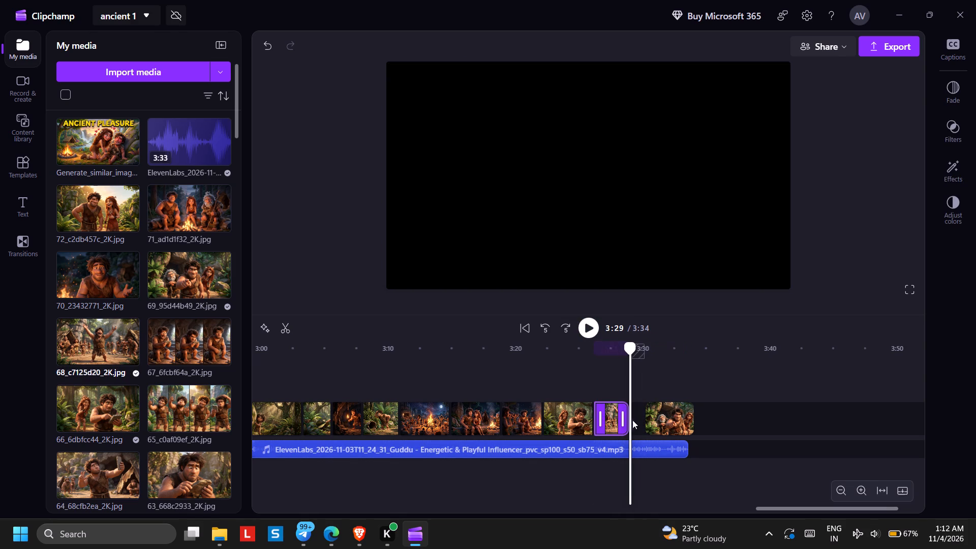
click(636, 420)
drag(673, 419, 682, 419)
Select all image clips on the timeline, apply the Slow zoom effect to them, and preview the video from the start.
click(526, 329)
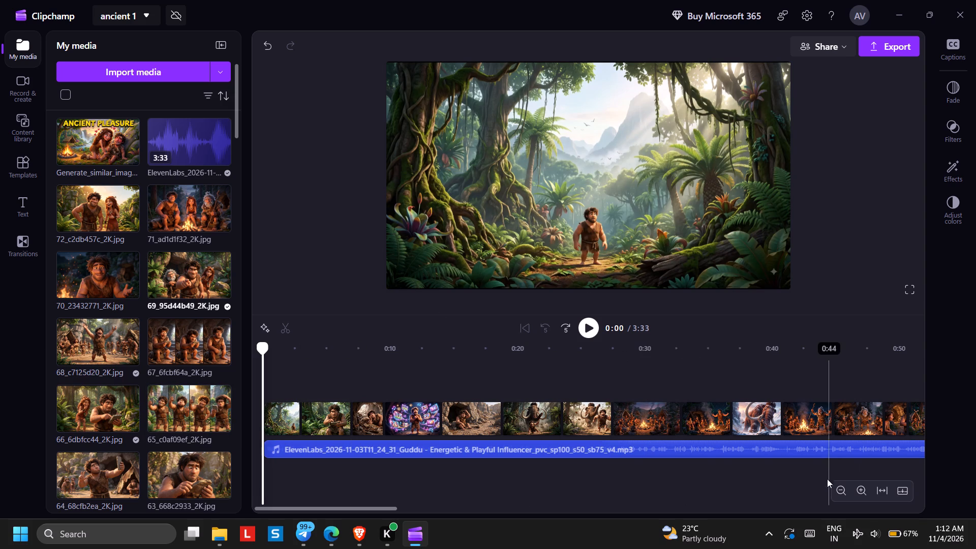
click(878, 486)
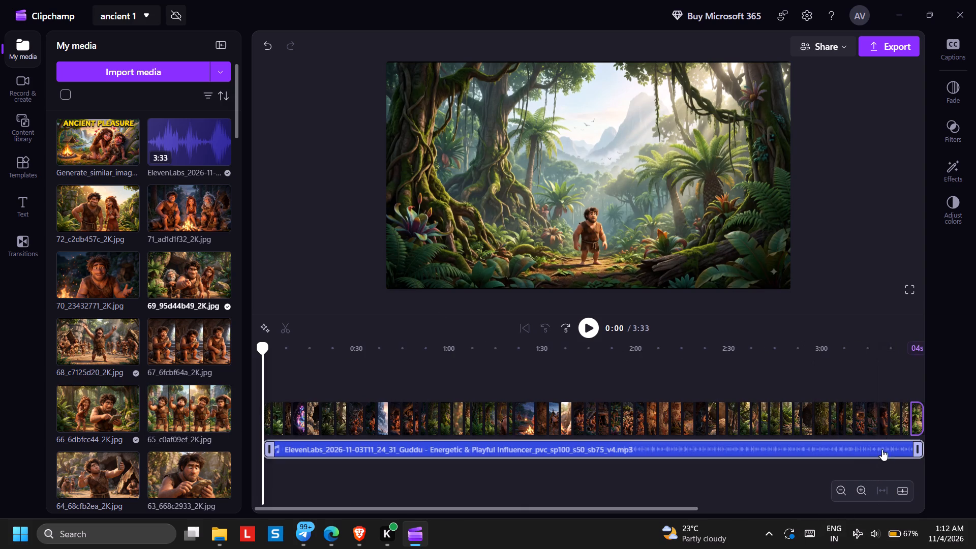
click(956, 178)
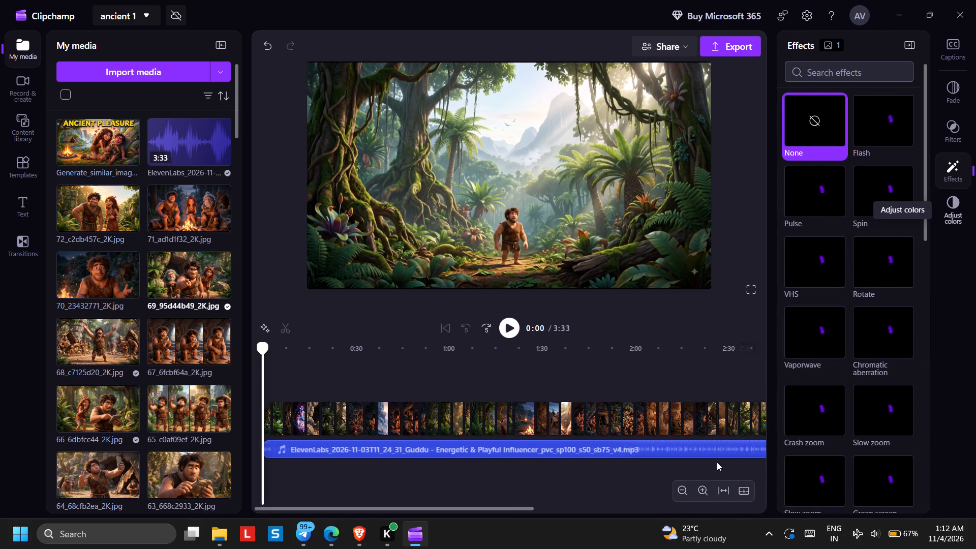
click(721, 491)
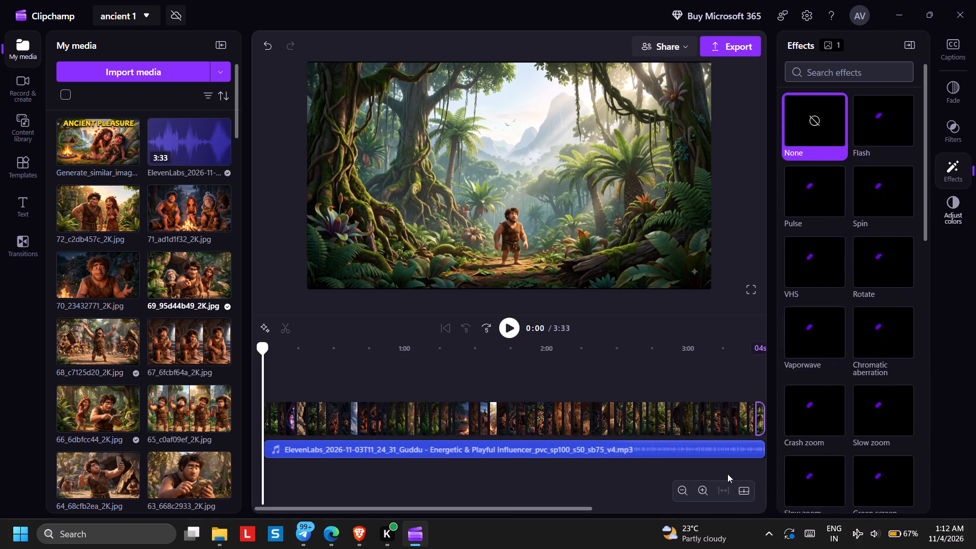
drag(758, 389, 719, 396)
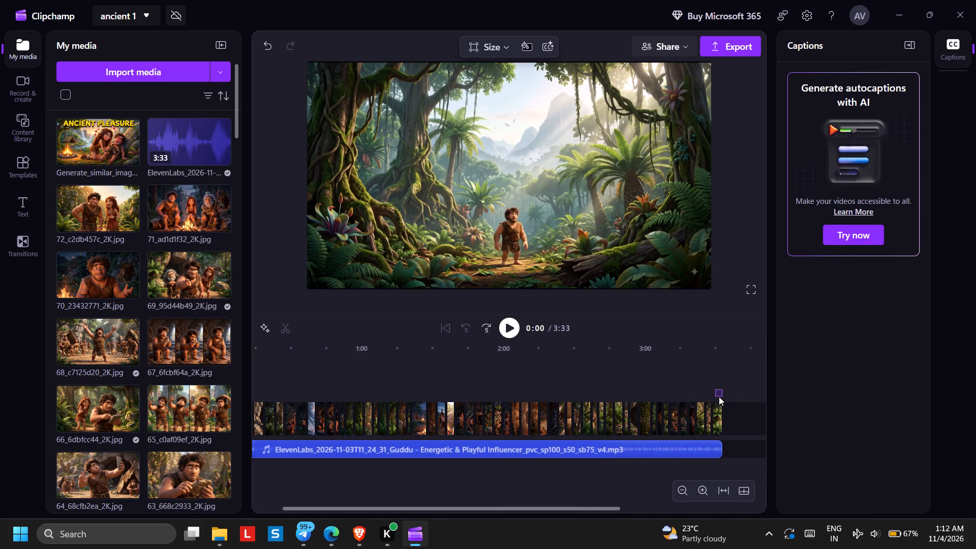
drag(719, 396, 284, 414)
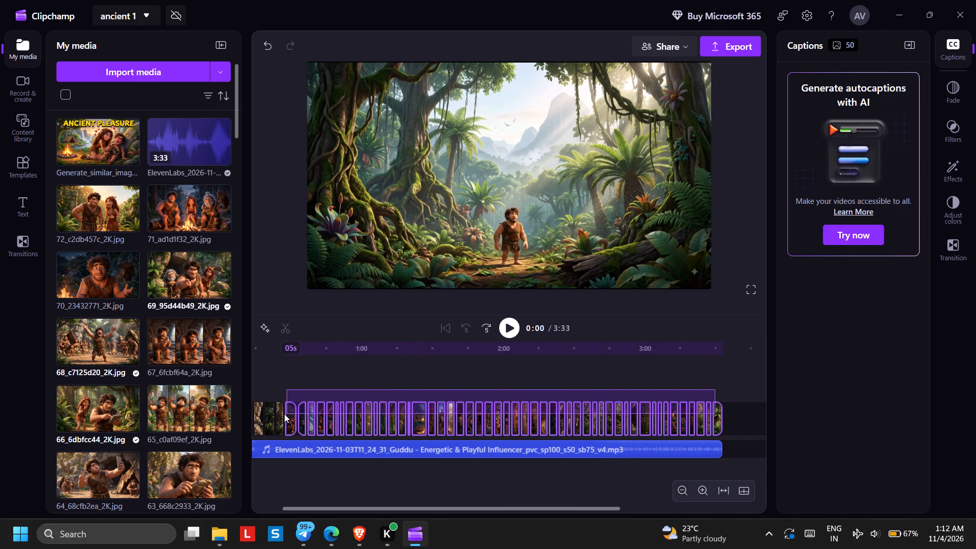
drag(284, 414, 248, 417)
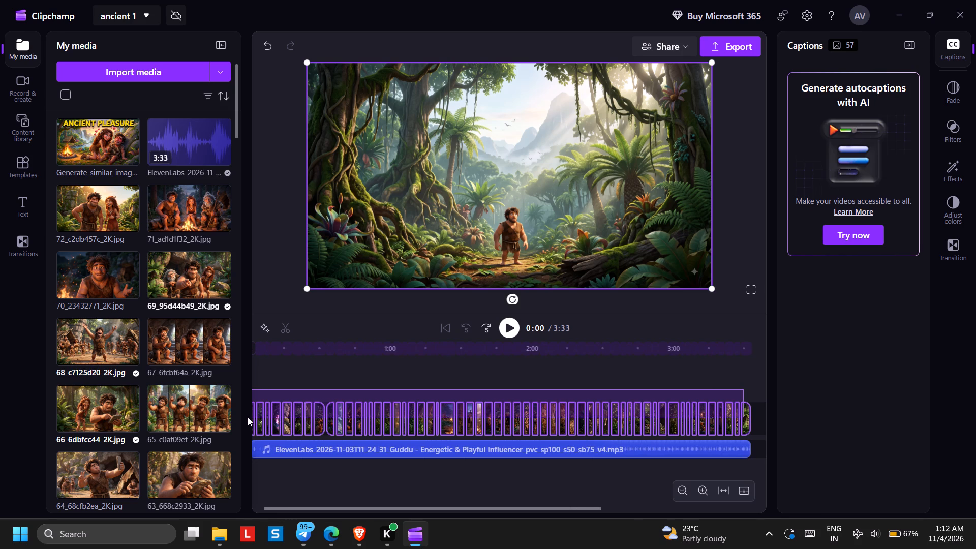
drag(248, 417, 246, 428)
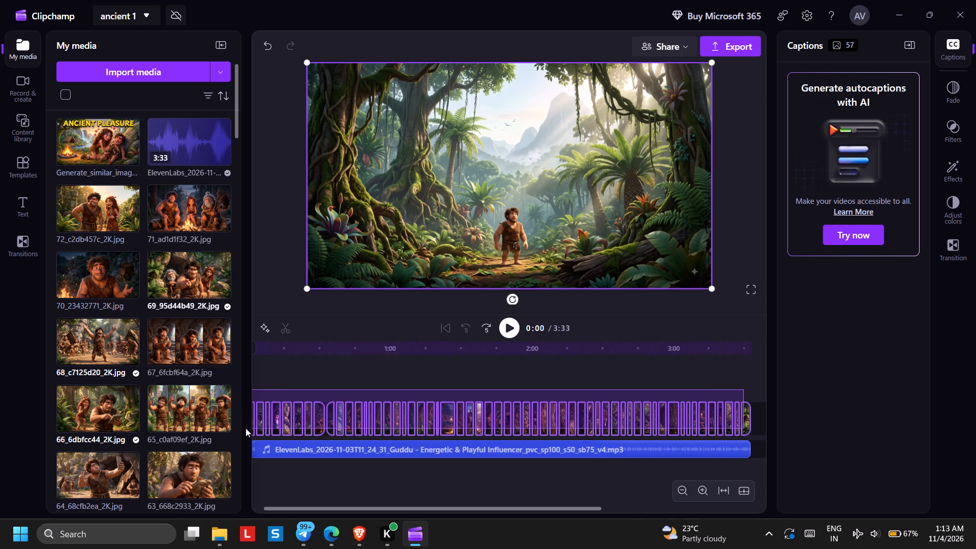
drag(246, 428, 245, 428)
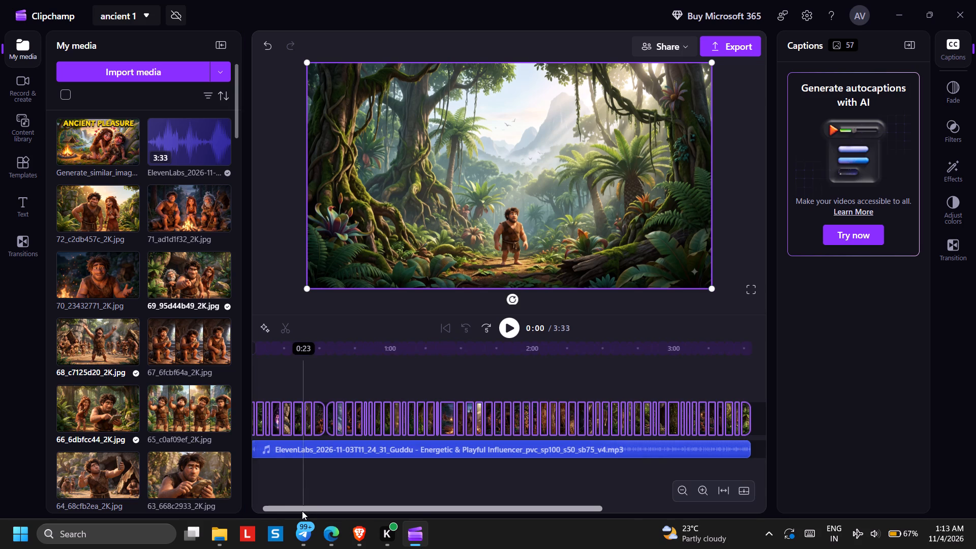
drag(302, 511, 285, 511)
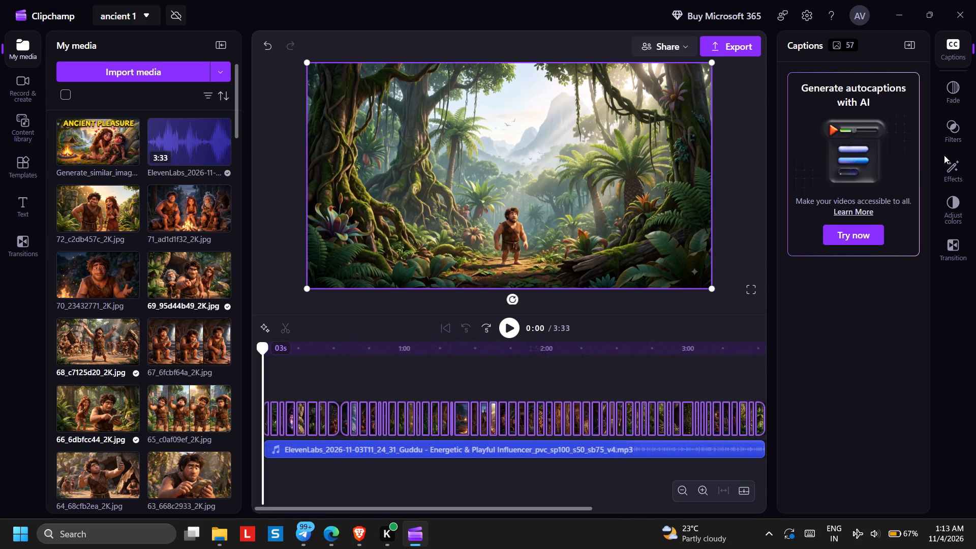
click(966, 181)
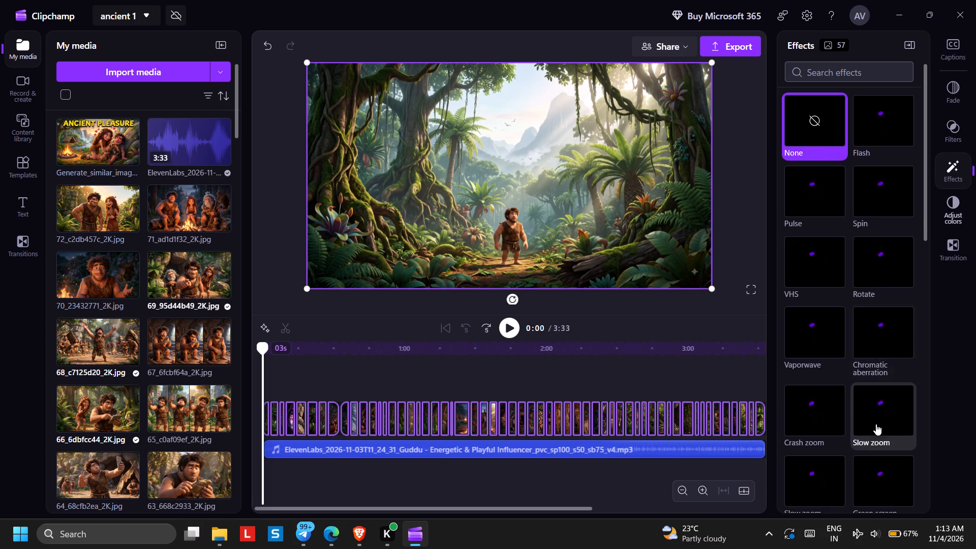
click(876, 424)
click(510, 330)
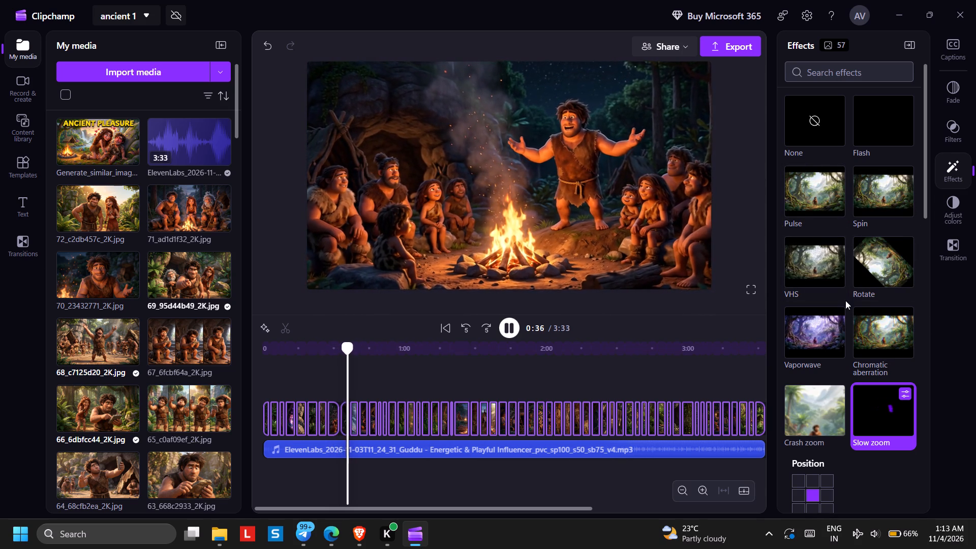
scroll(845, 300, up, 3)
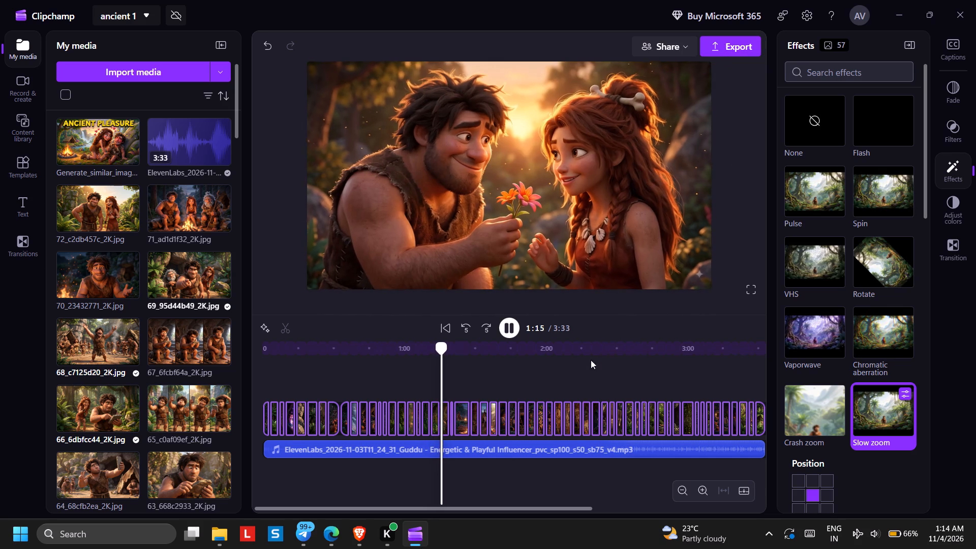
Export the video as ancient 1.mp4 in 1080p quality.
click(732, 50)
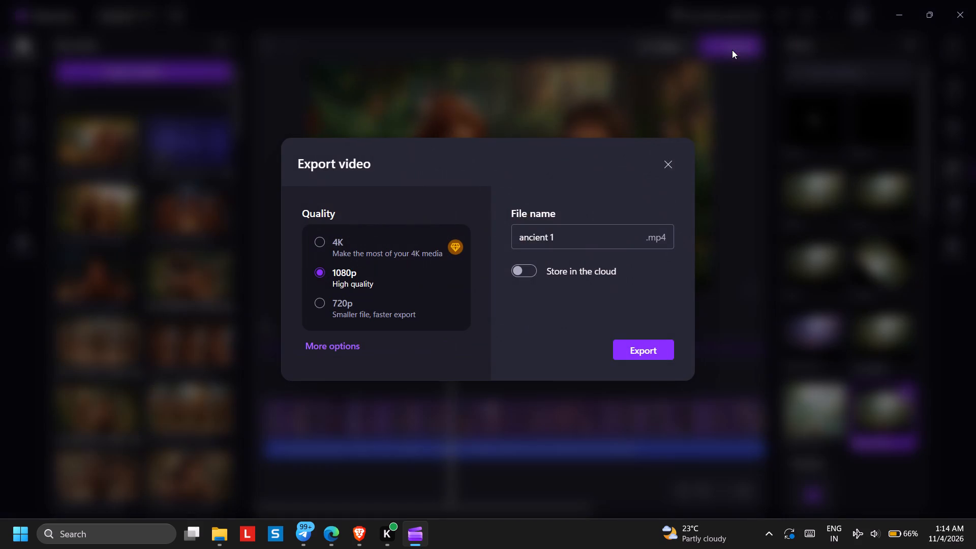
click(616, 356)
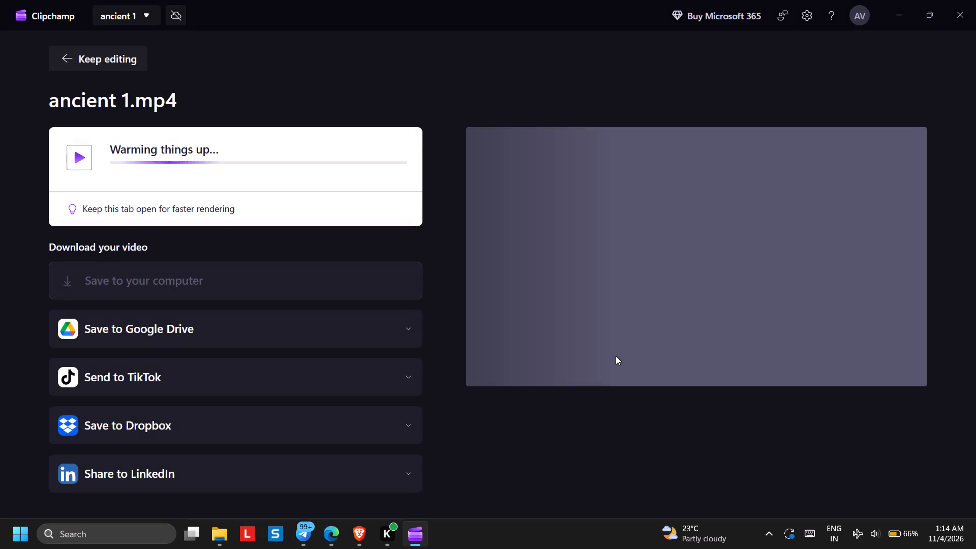
scroll(354, 448, down, 2)
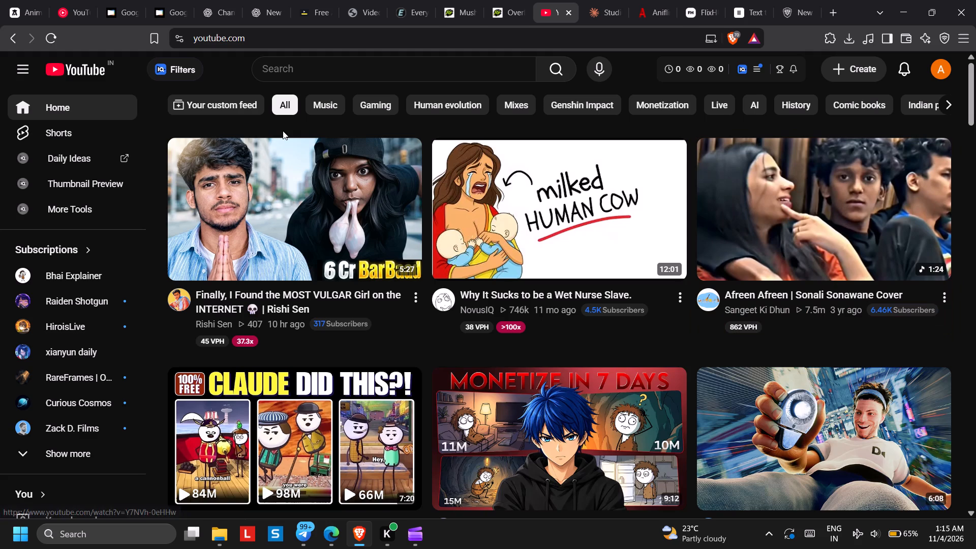
click(14, 35)
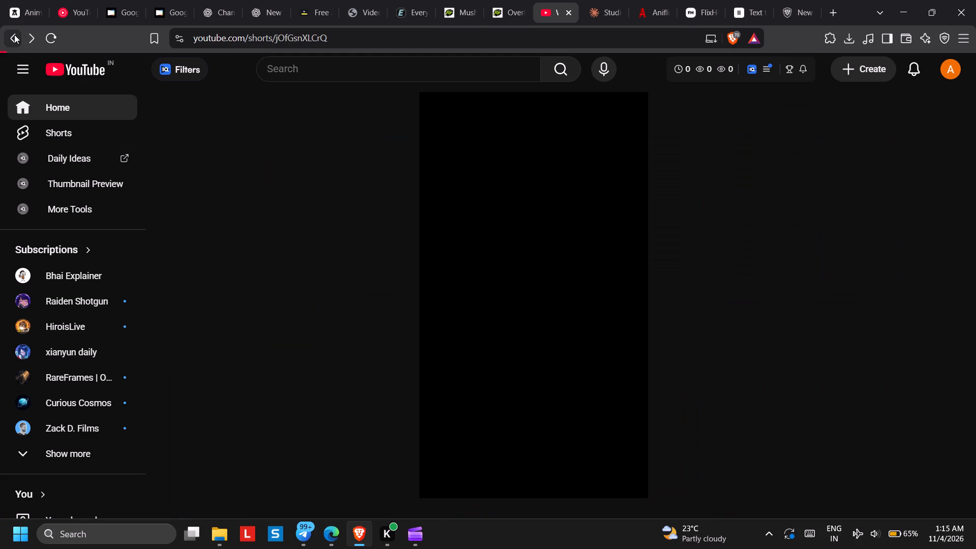
click(14, 35)
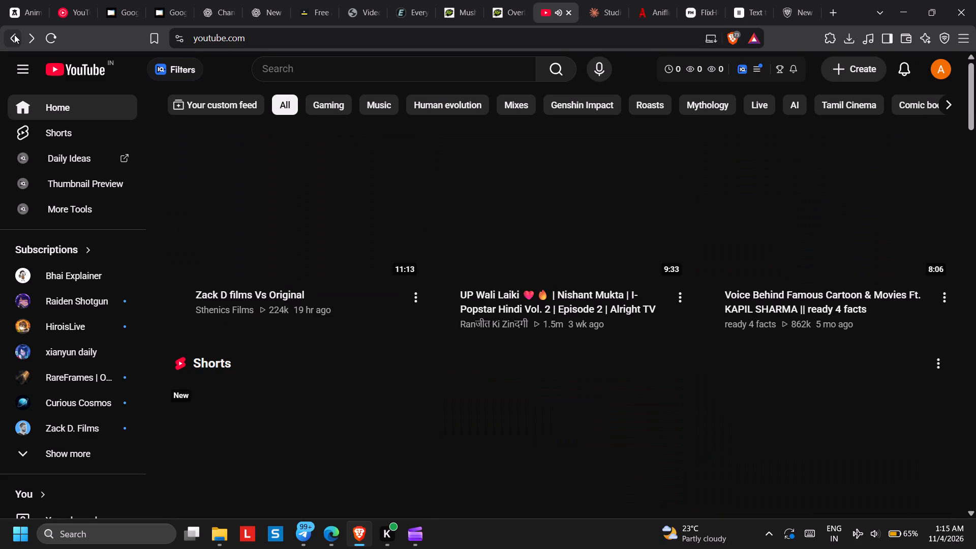
click(14, 35)
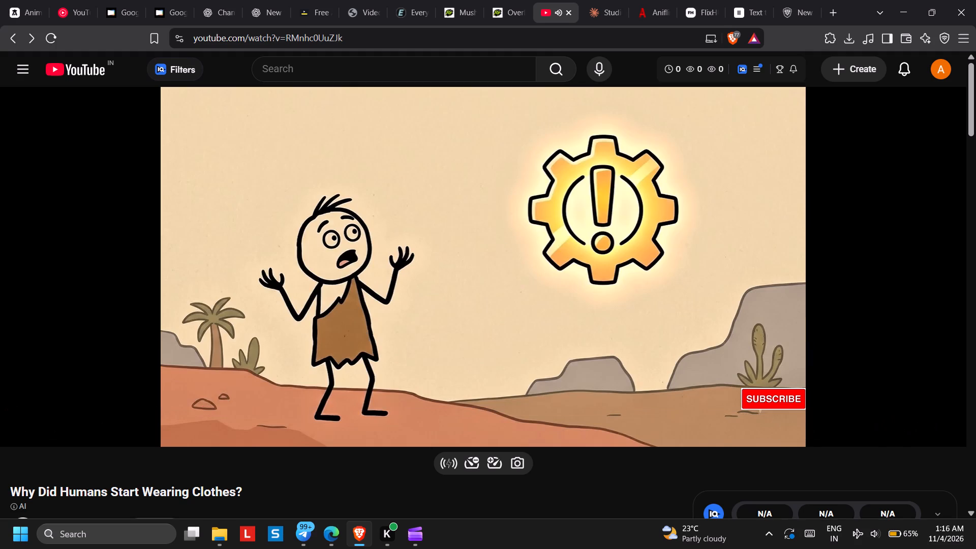
click(508, 242)
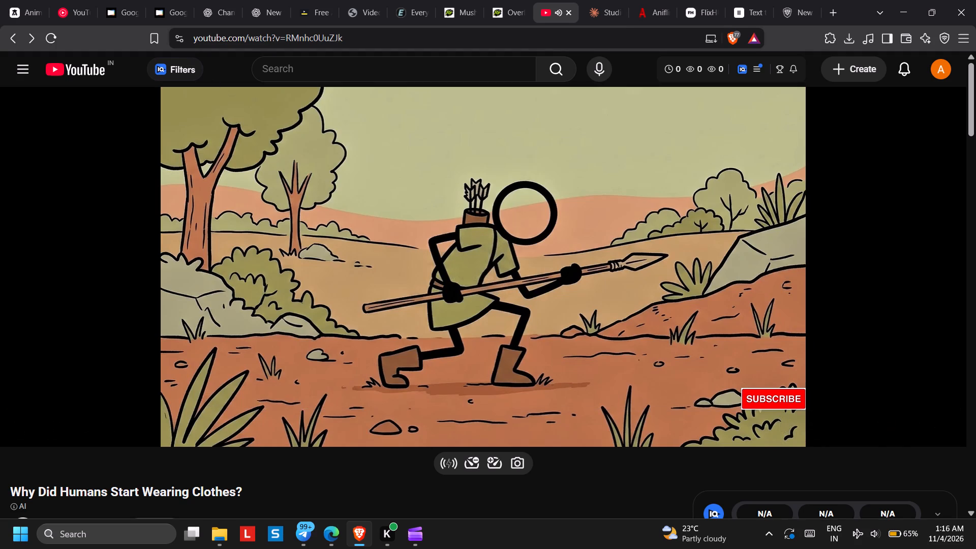
Copy the web address of the video "Why Did Humans Start Wearing Clothes?".
click(292, 36)
right_click(292, 36)
click(346, 126)
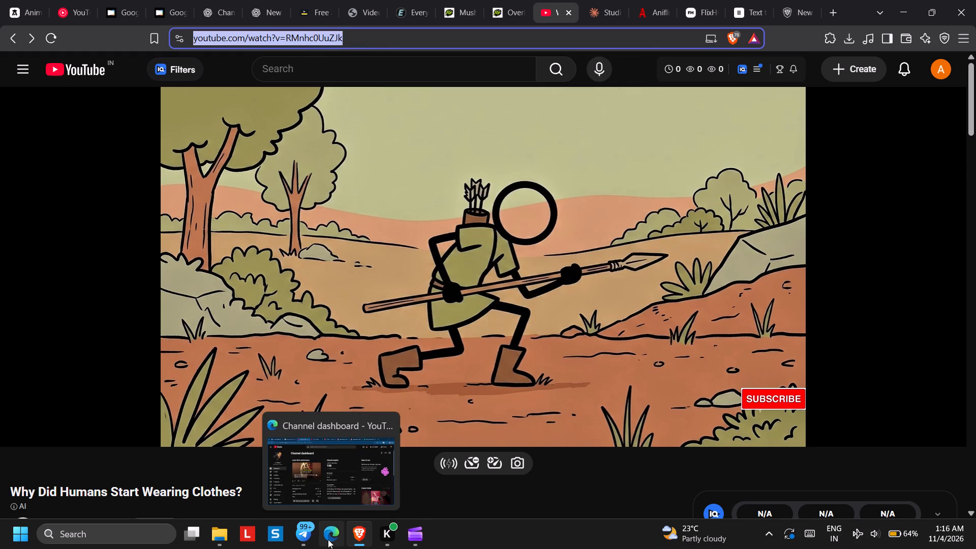
click(481, 487)
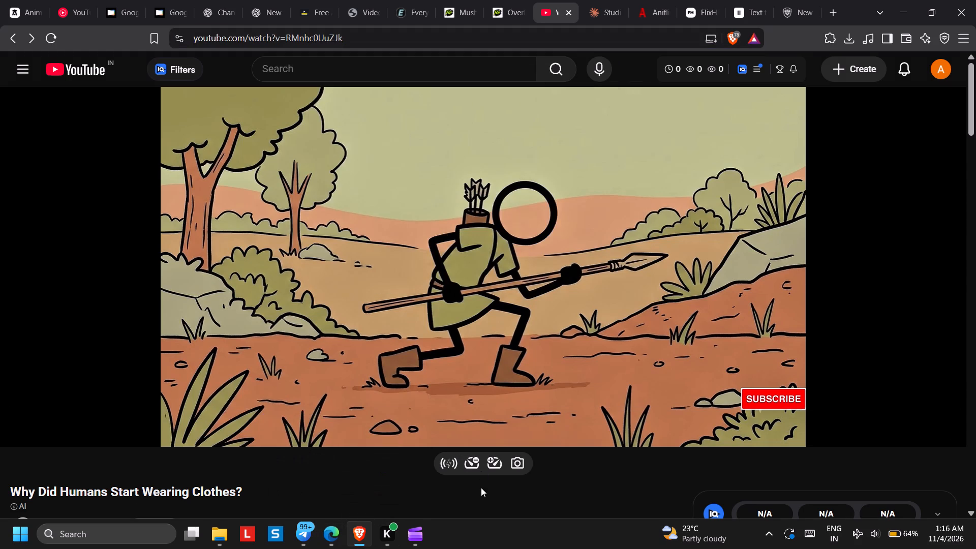
Open the Bhai Explainer channel, sort its videos by Popular, and open "Why Did Humans Start Wearing Clothes?".
scroll(481, 487, down, 3)
click(14, 378)
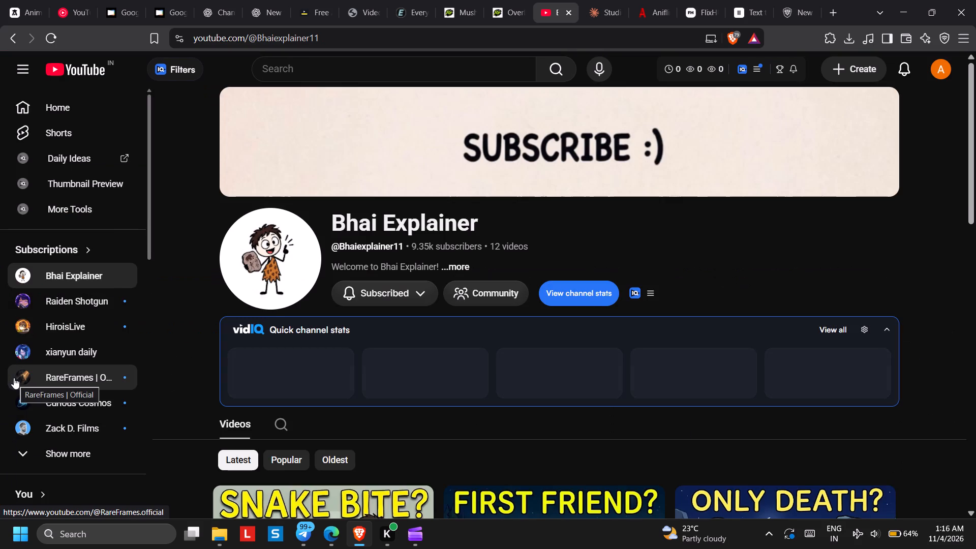
scroll(281, 353, down, 4)
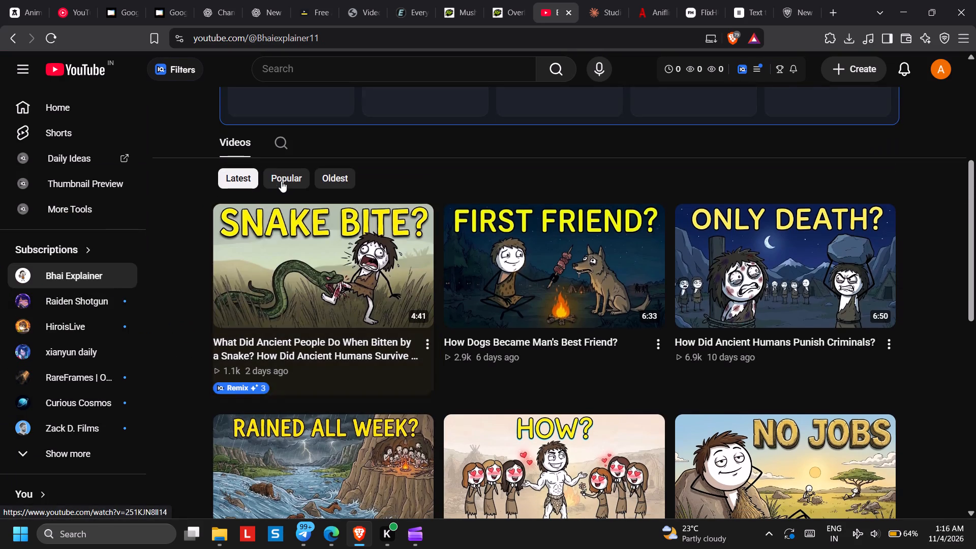
click(281, 179)
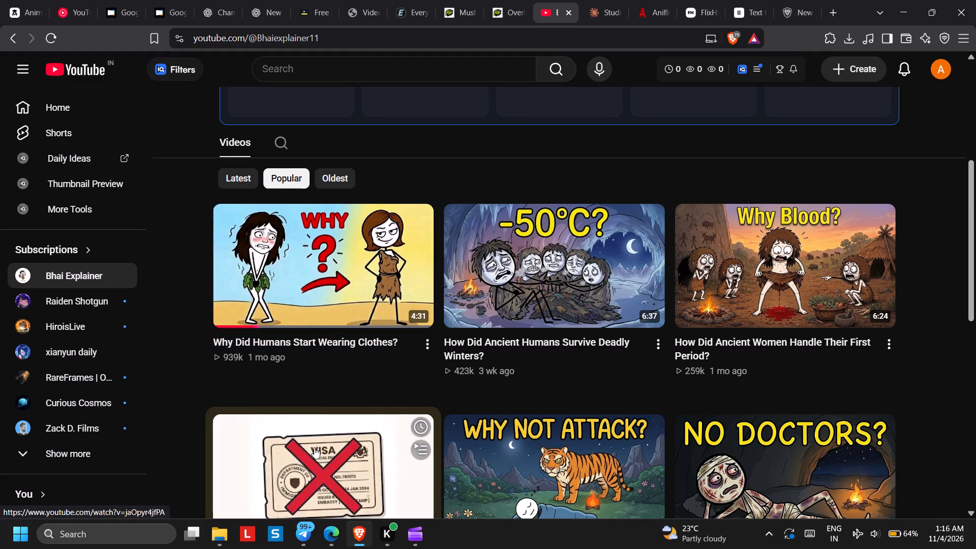
click(329, 302)
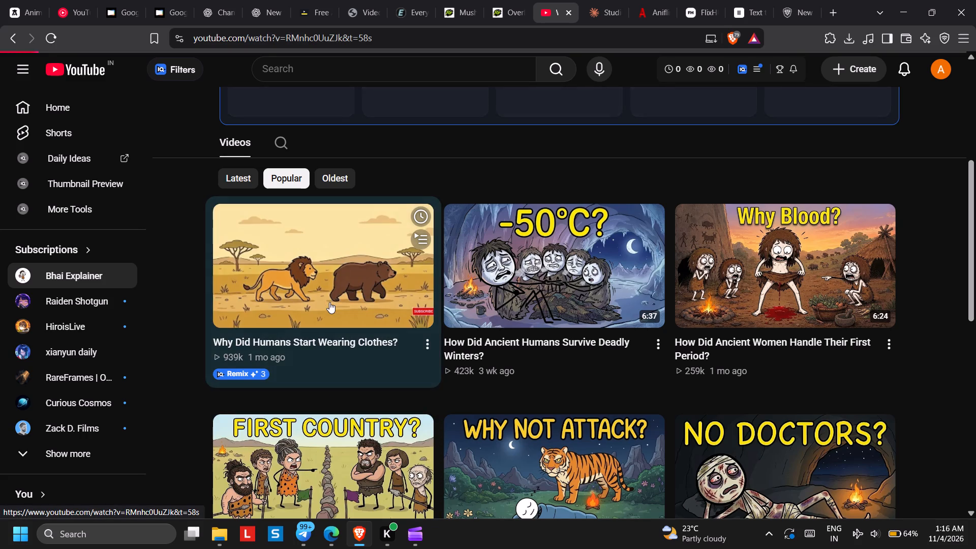
Pause the video, switch to Edge, and submit the copied YouTube link to Y2Mate as MP4, continuing the conversion through TubeAPI.
key(space)
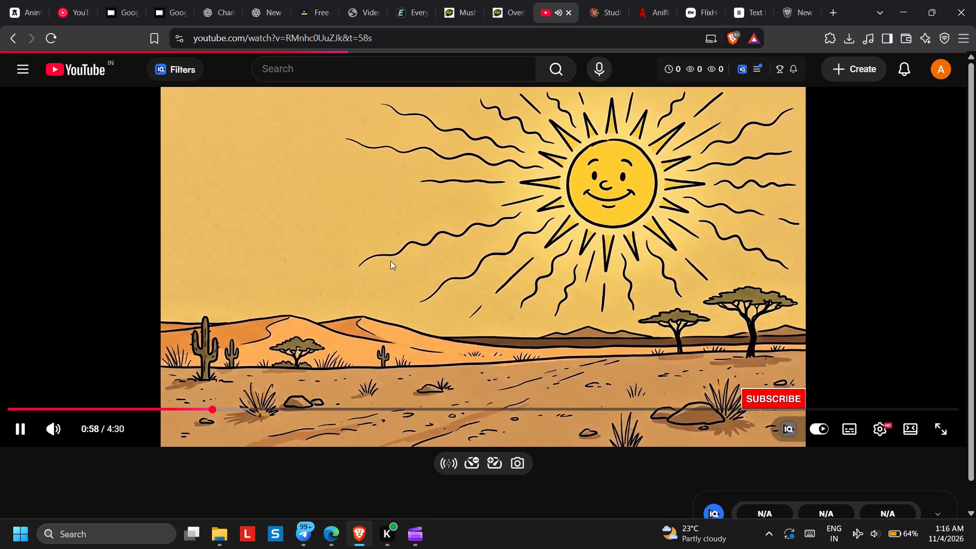
click(339, 544)
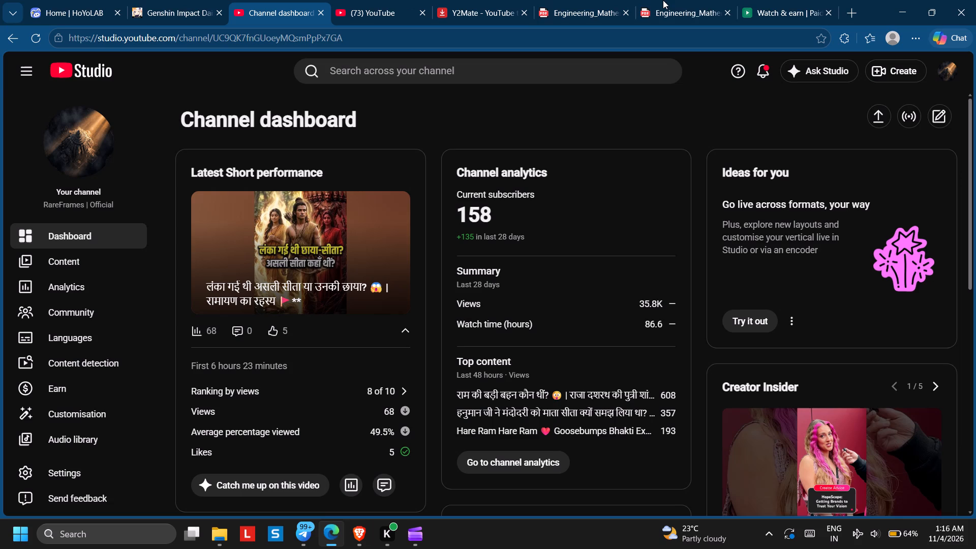
click(507, 0)
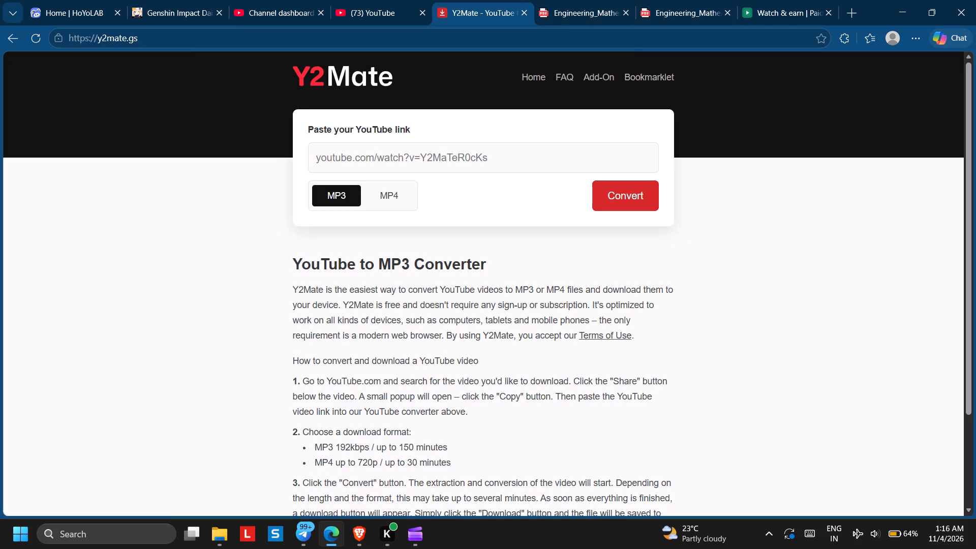
click(442, 168)
right_click(442, 168)
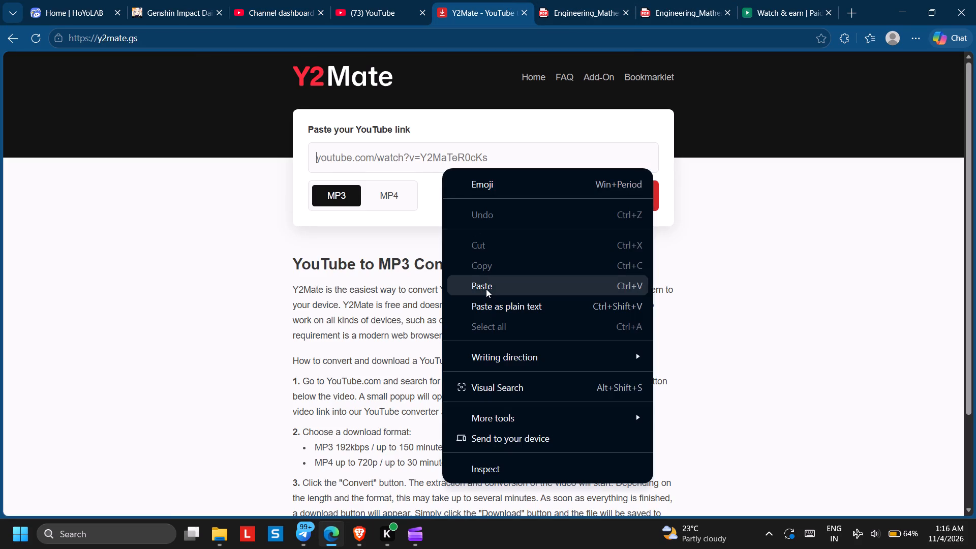
click(486, 289)
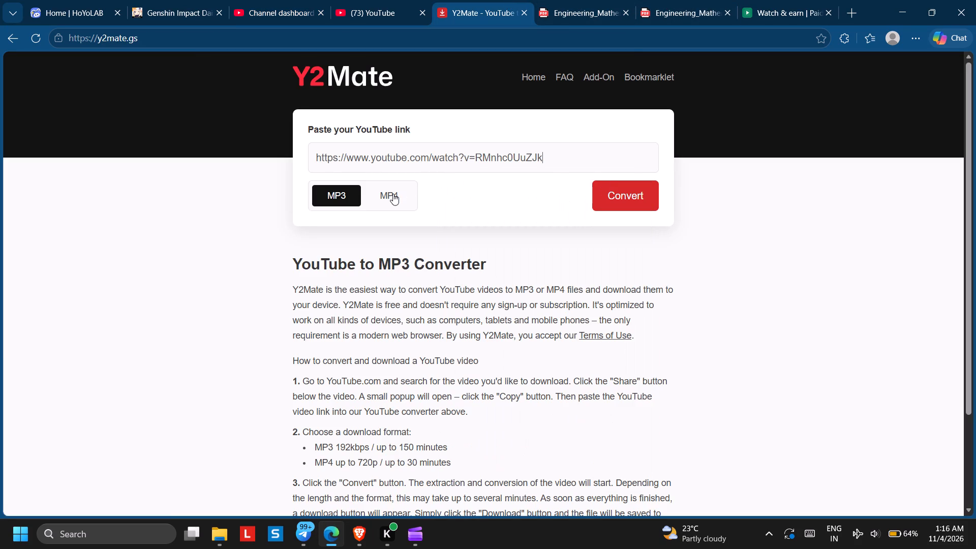
click(393, 194)
click(596, 207)
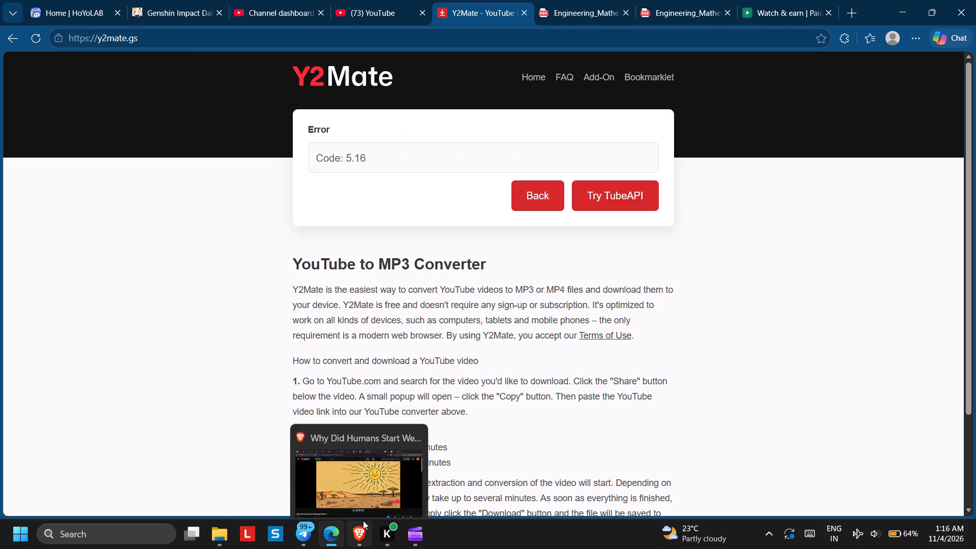
click(622, 200)
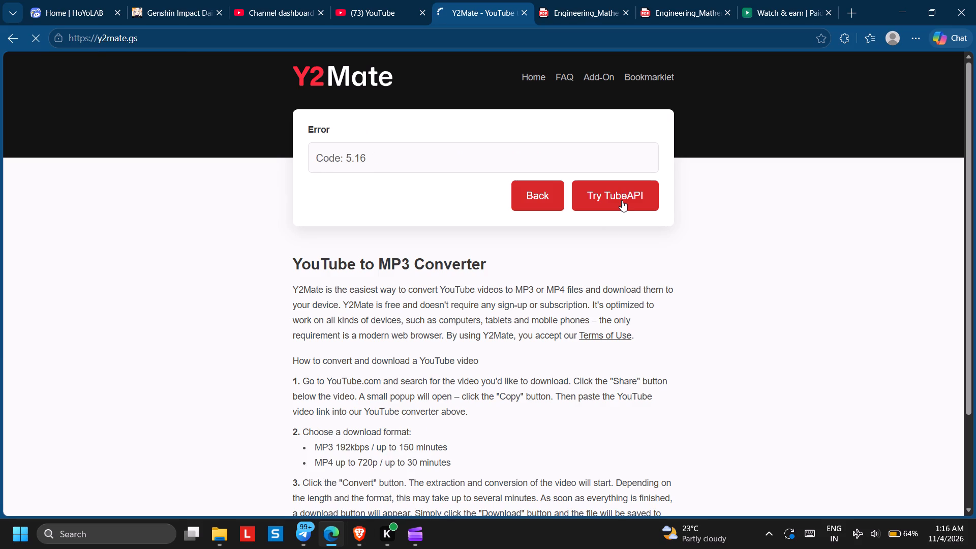
Check the ancient 1.mp4 export progress in Clipchamp while the conversion runs, and return to TubeAPI in Edge.
click(414, 538)
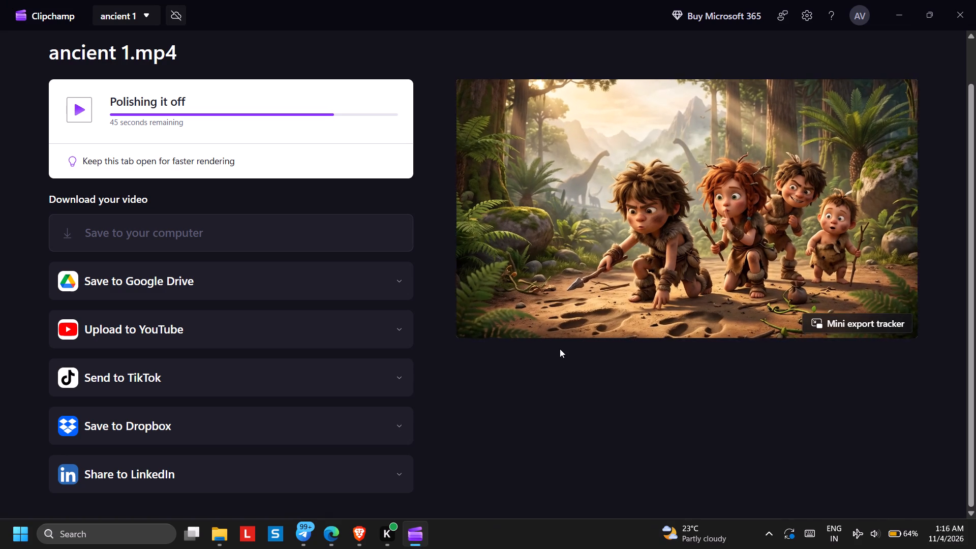
click(361, 541)
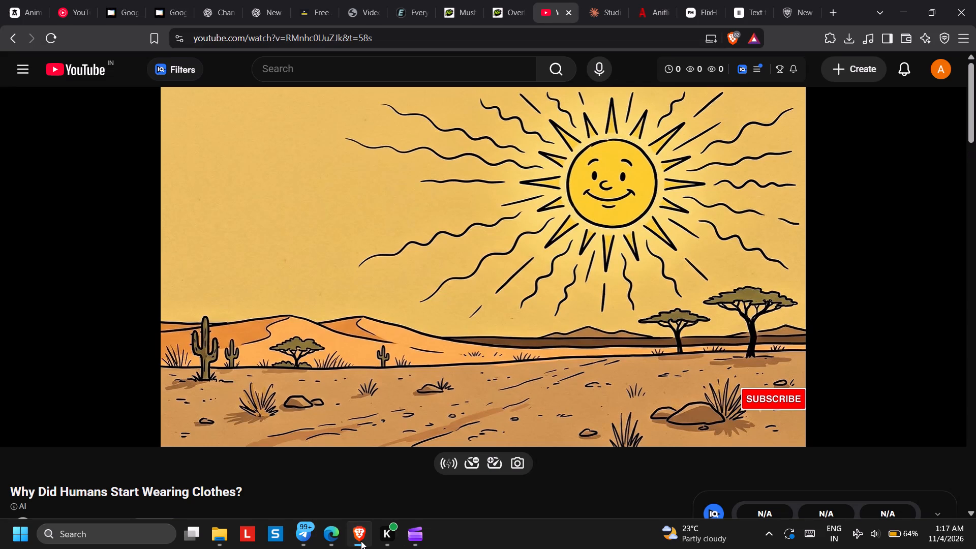
click(336, 539)
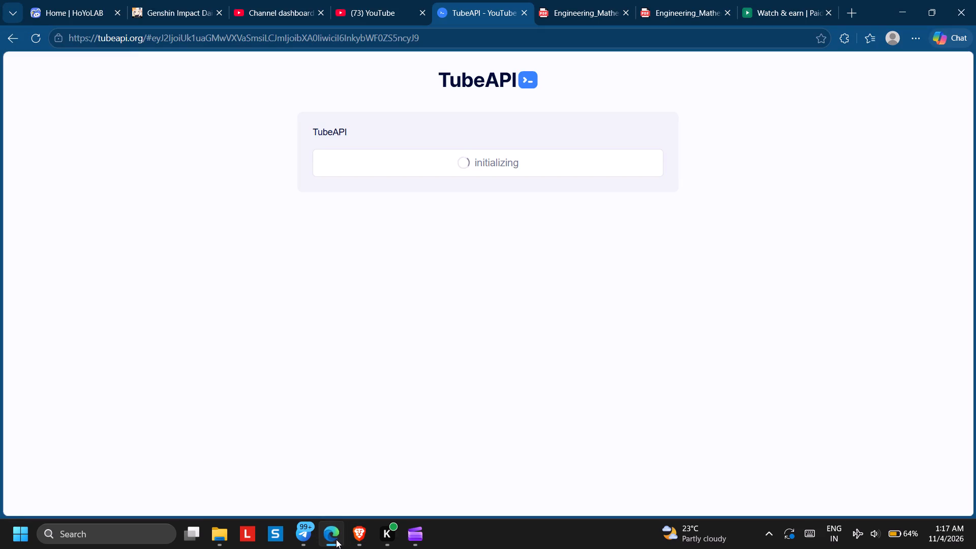
click(412, 520)
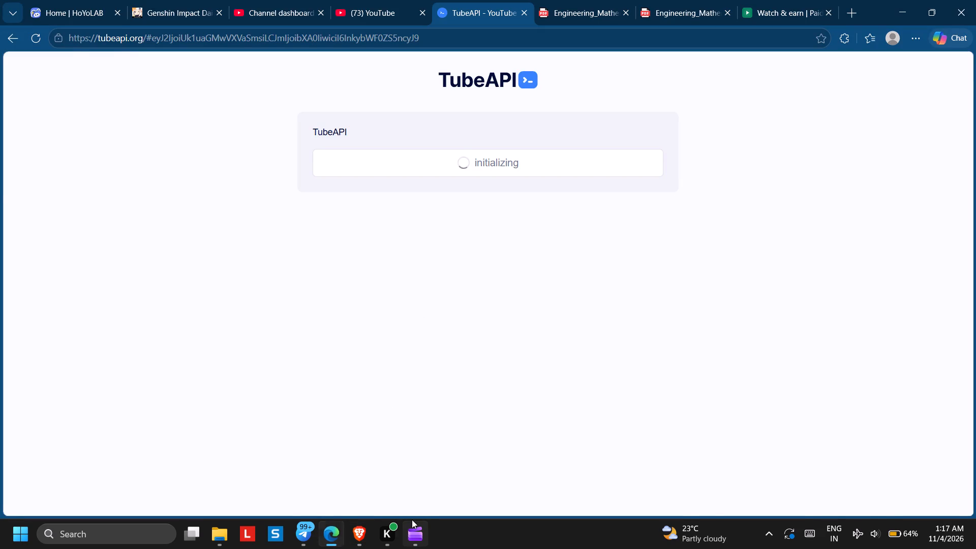
click(412, 520)
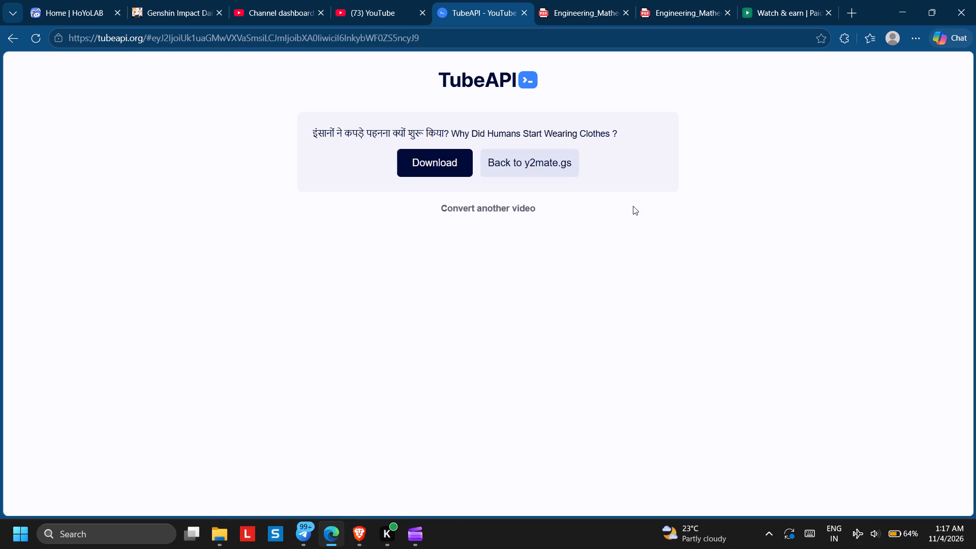
click(426, 164)
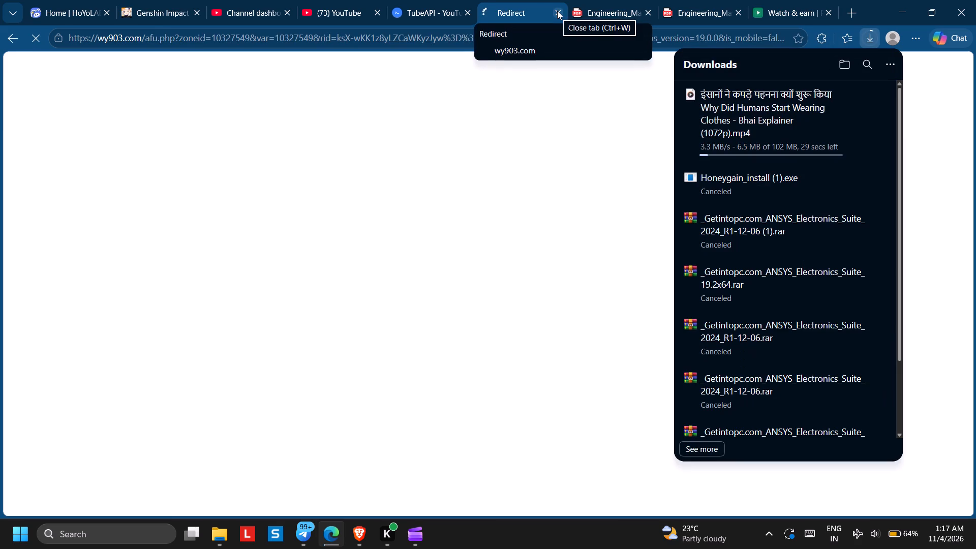